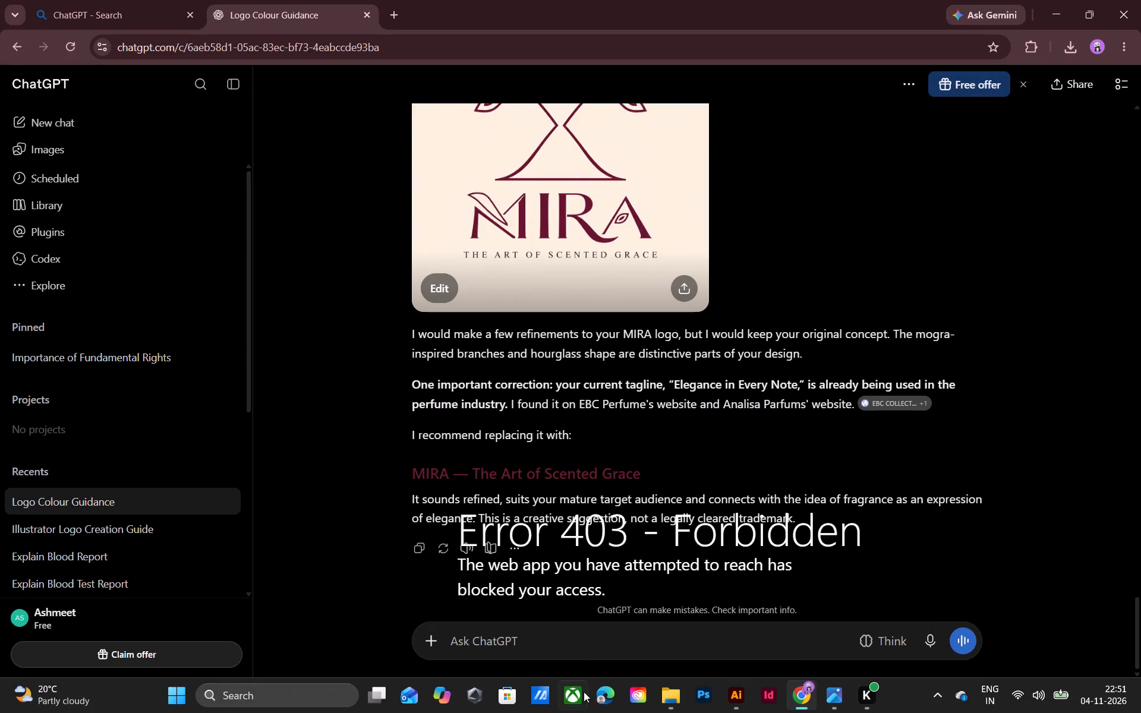
Switch to Illustrator and set up a new portrait A4 print document in millimetres, with white (ffffff) as the background colour.
click(740, 698)
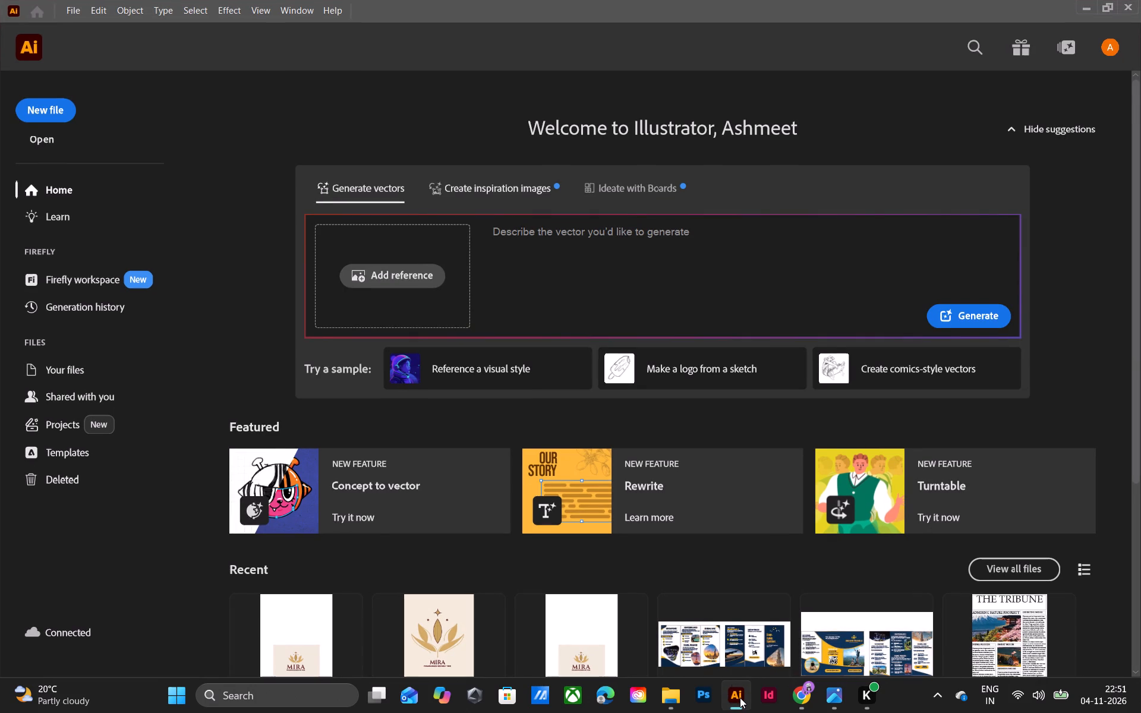
click(58, 119)
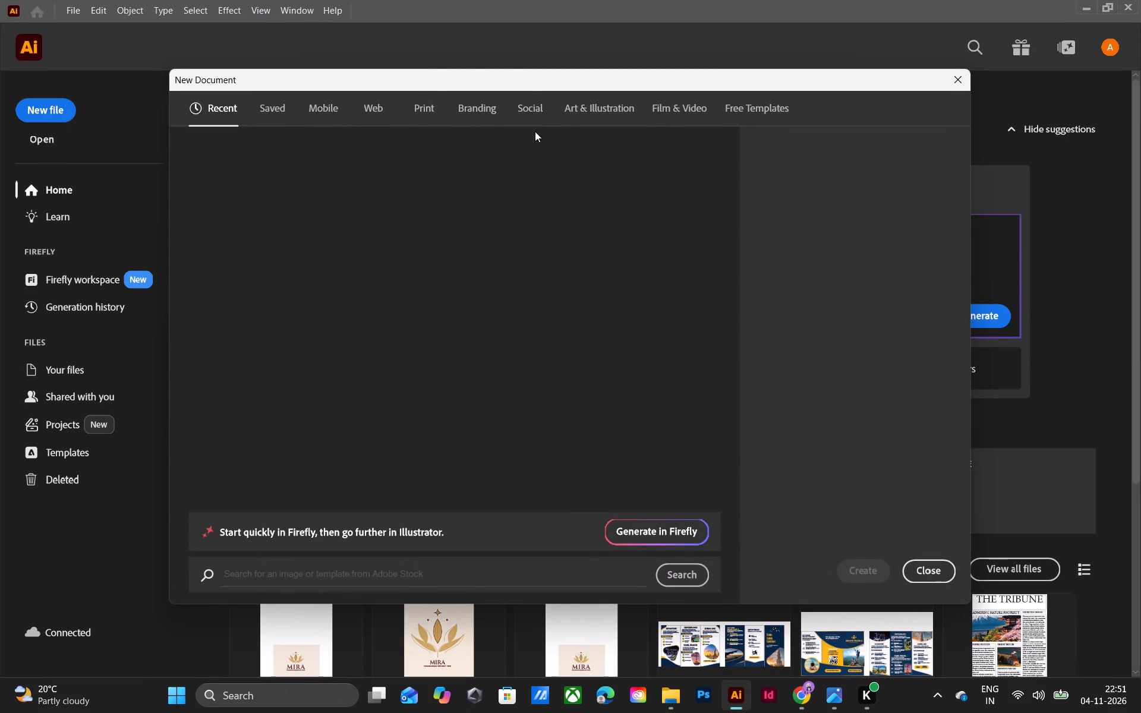
click(428, 105)
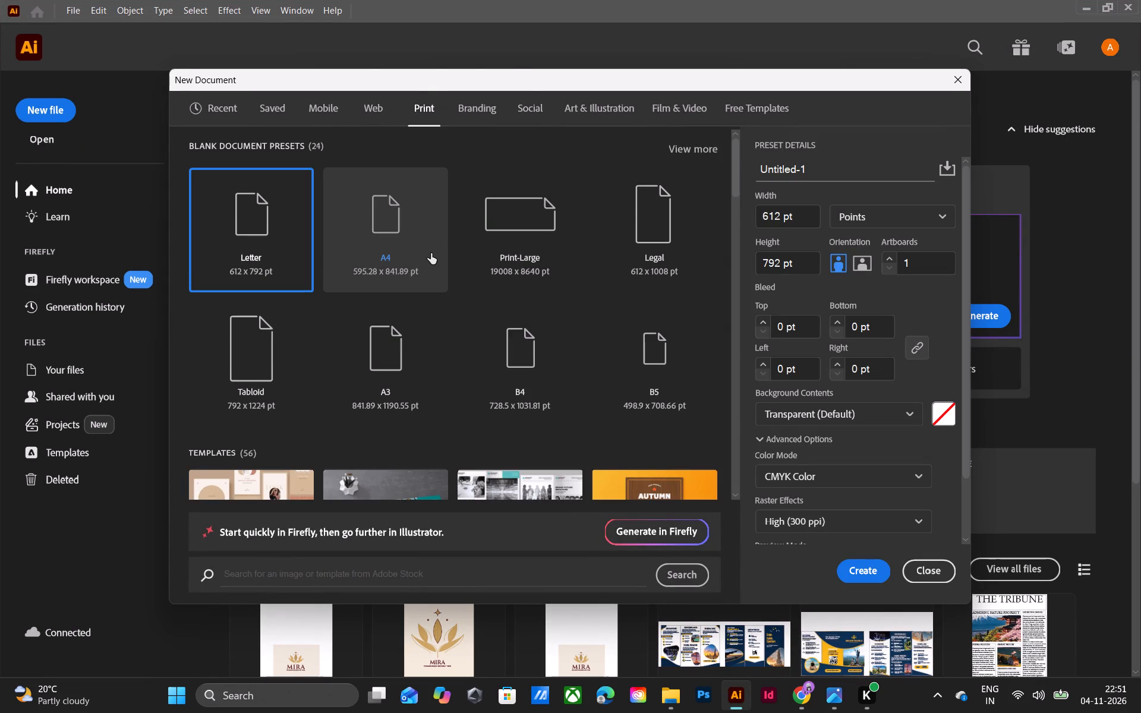
click(420, 254)
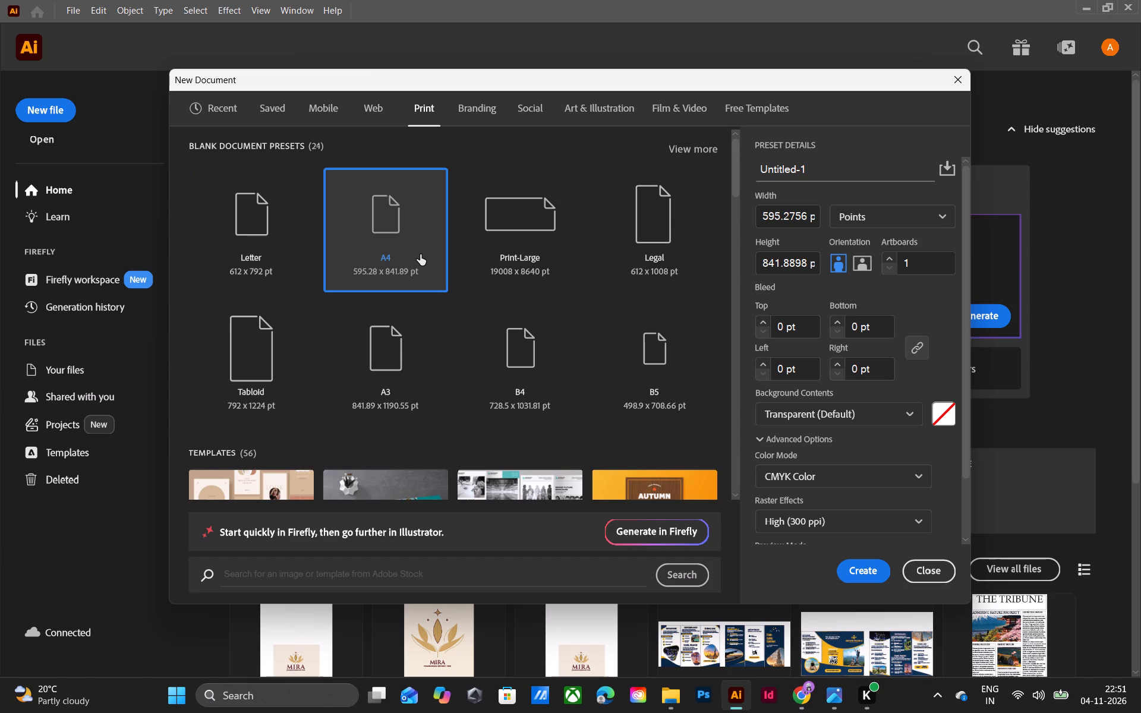
click(940, 214)
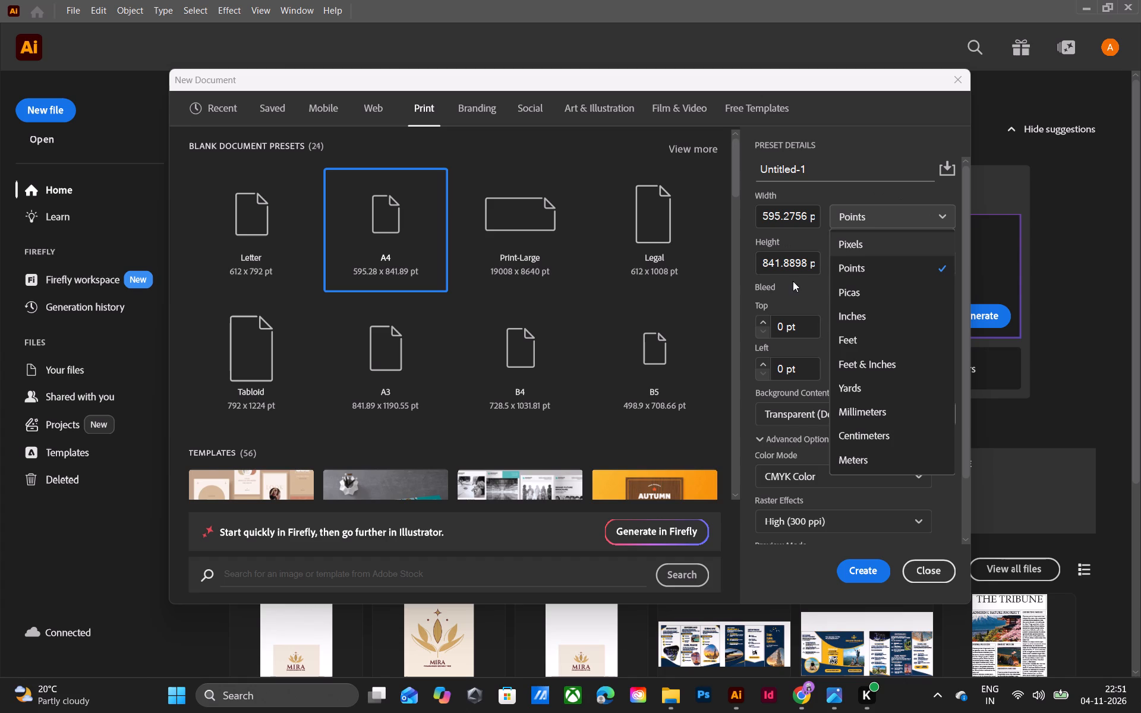
click(853, 411)
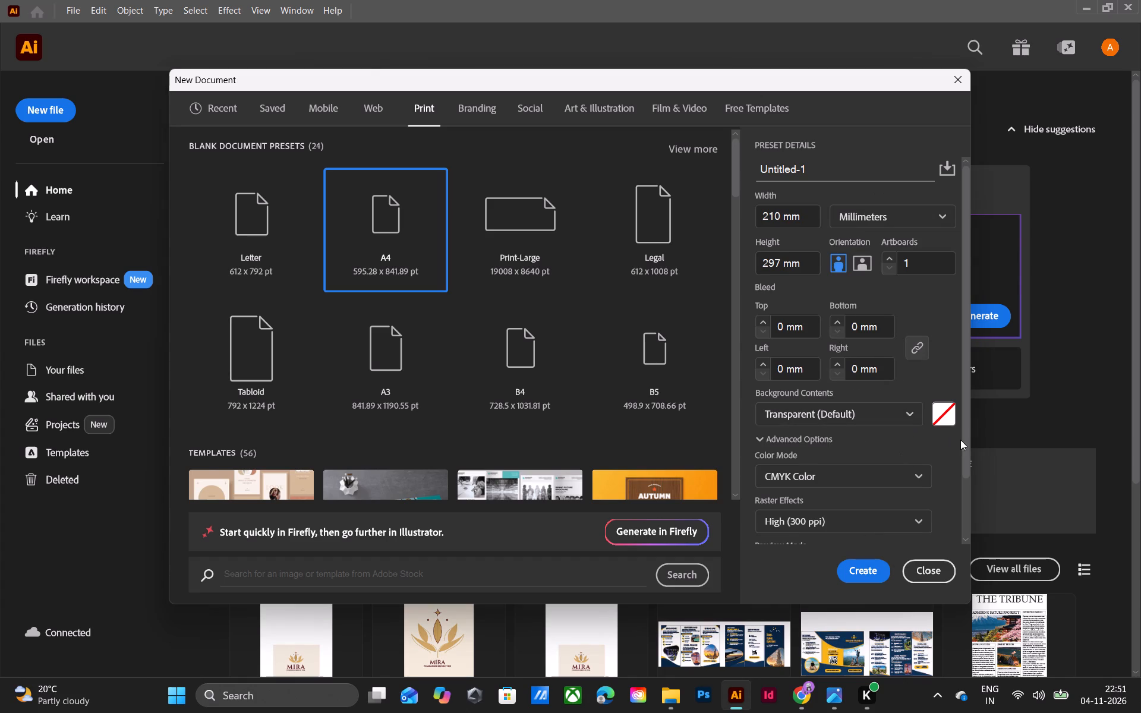
click(948, 414)
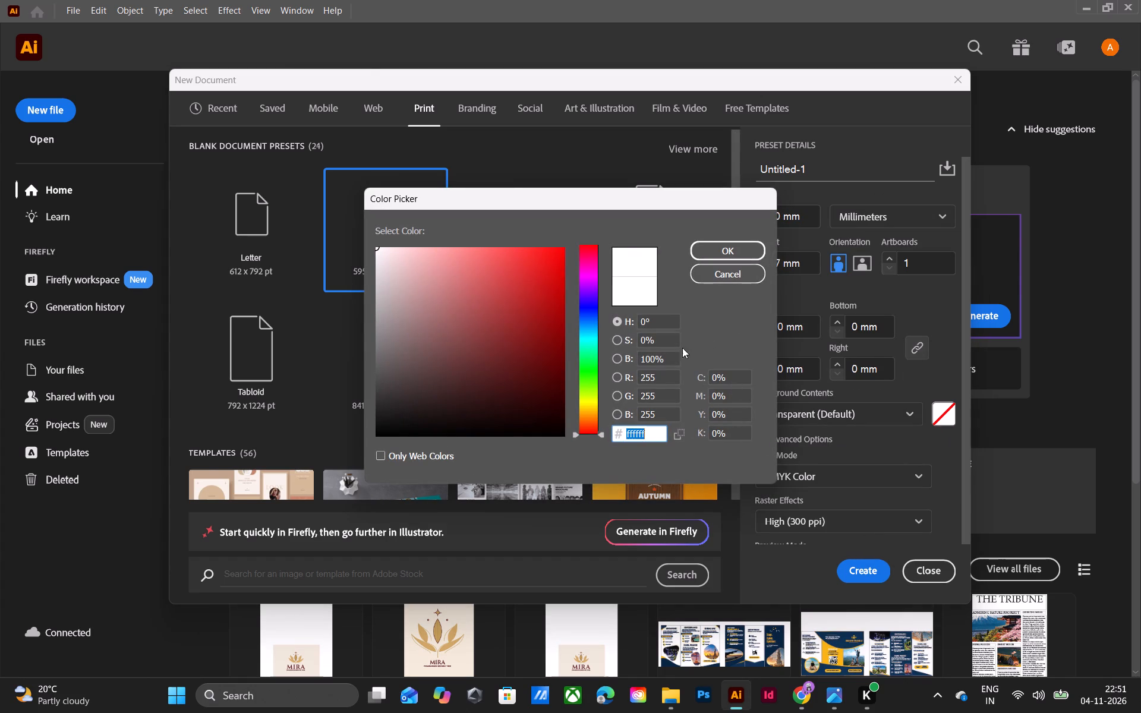
click(746, 252)
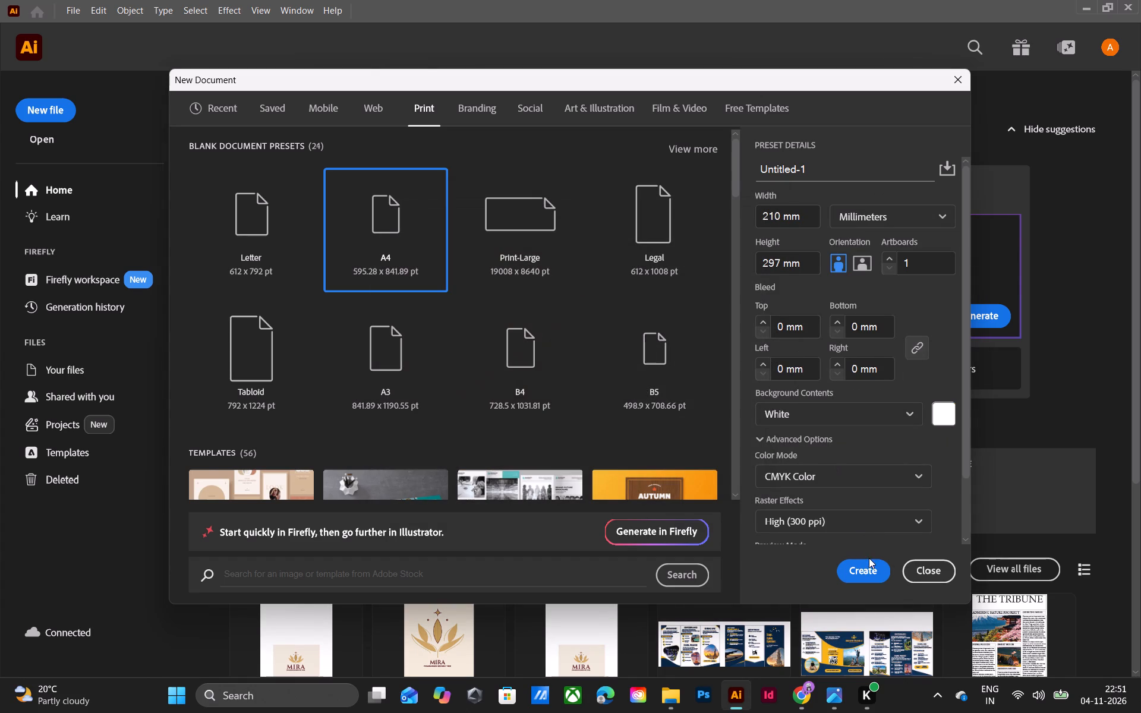
Create the new A4 document from the chosen print settings.
click(867, 575)
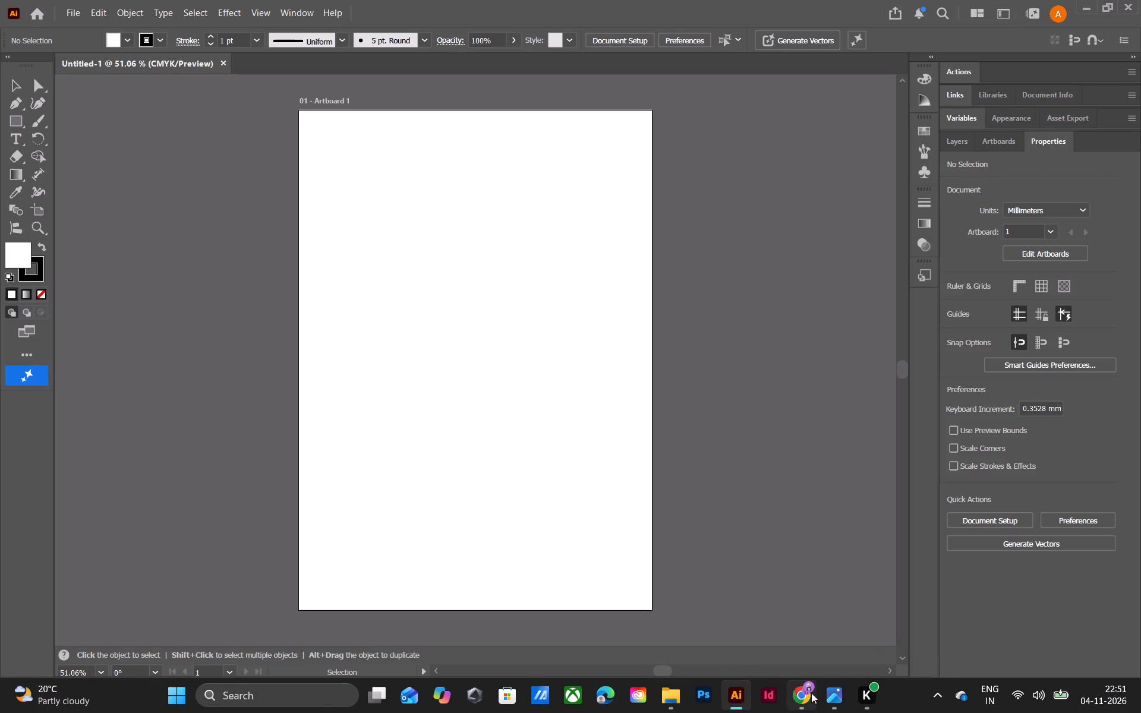
Switch to Photos, bring up the "Final Logo" MIRA sketch photo and close the other window with the moon-and-flower drawing.
click(841, 699)
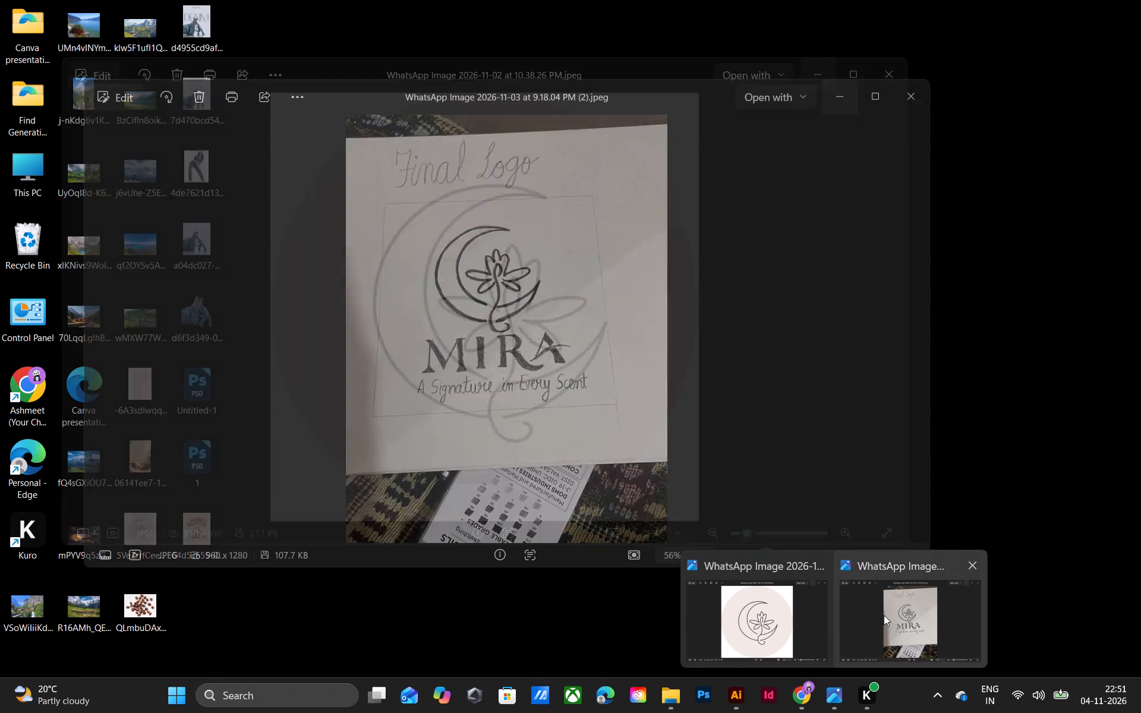
drag(905, 612, 886, 655)
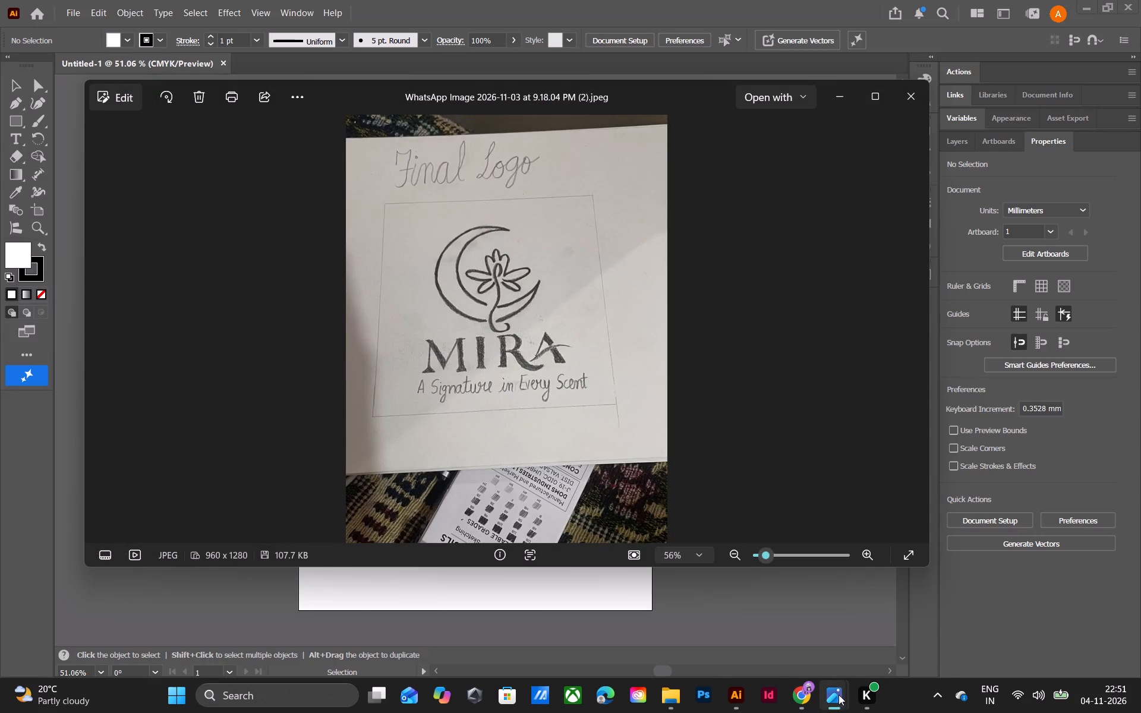
click(836, 696)
click(822, 572)
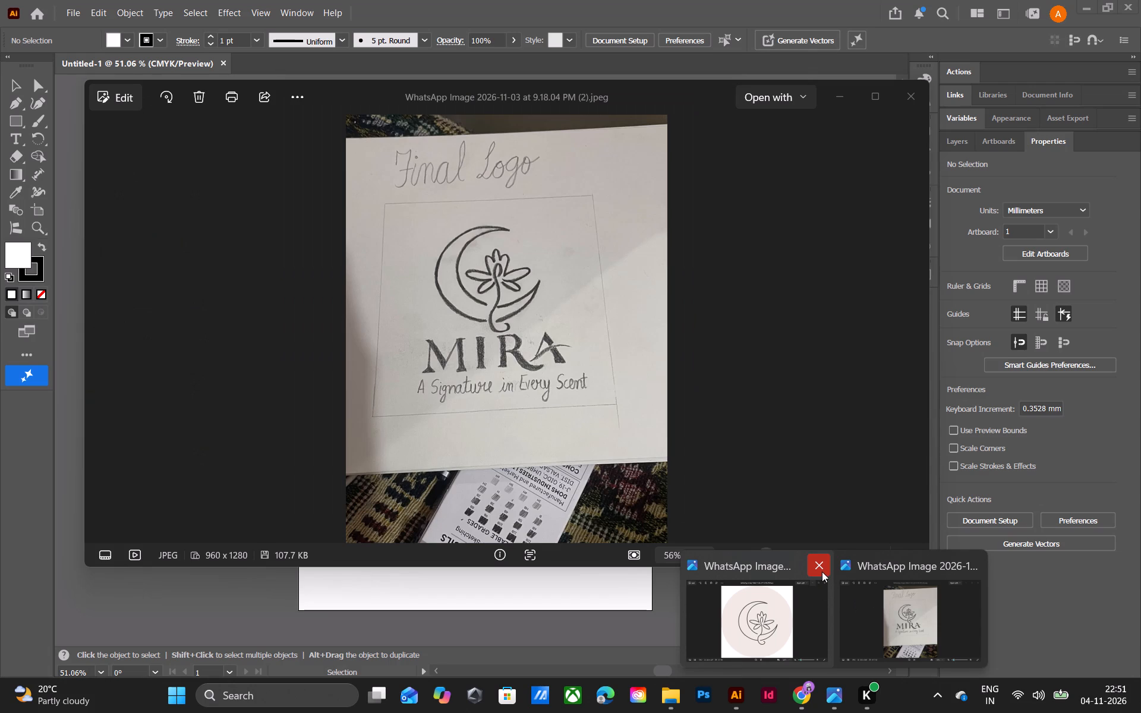
Place the "Final Logo" MIRA sketch photo from Photos into the new Illustrator document as a linked image.
drag(420, 383, 628, 580)
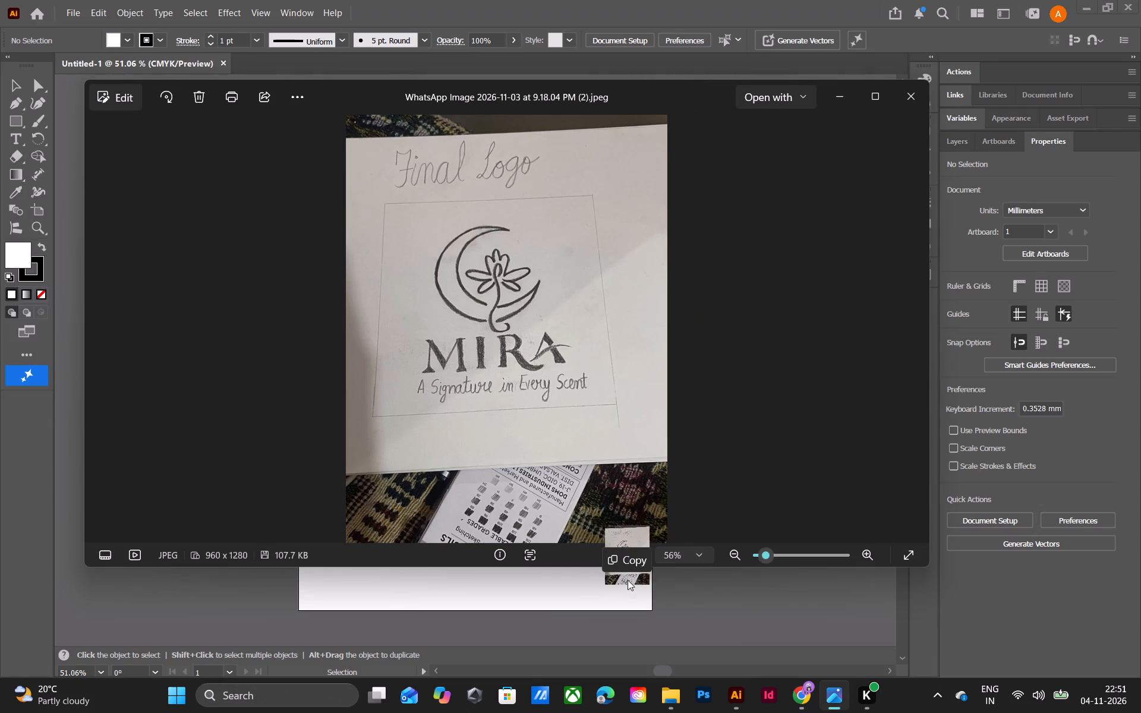
drag(628, 580, 575, 610)
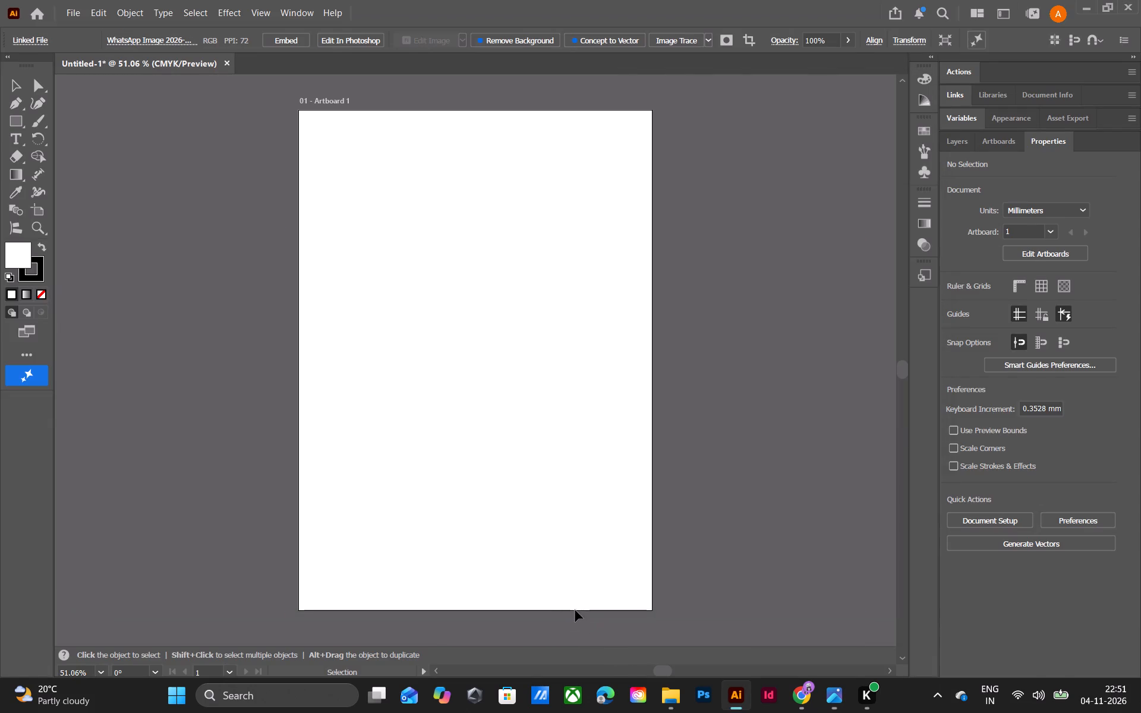
Reposition the placed MIRA sketch photo upward and to the left over the artboard, staying outside isolation mode.
drag(587, 484, 589, 332)
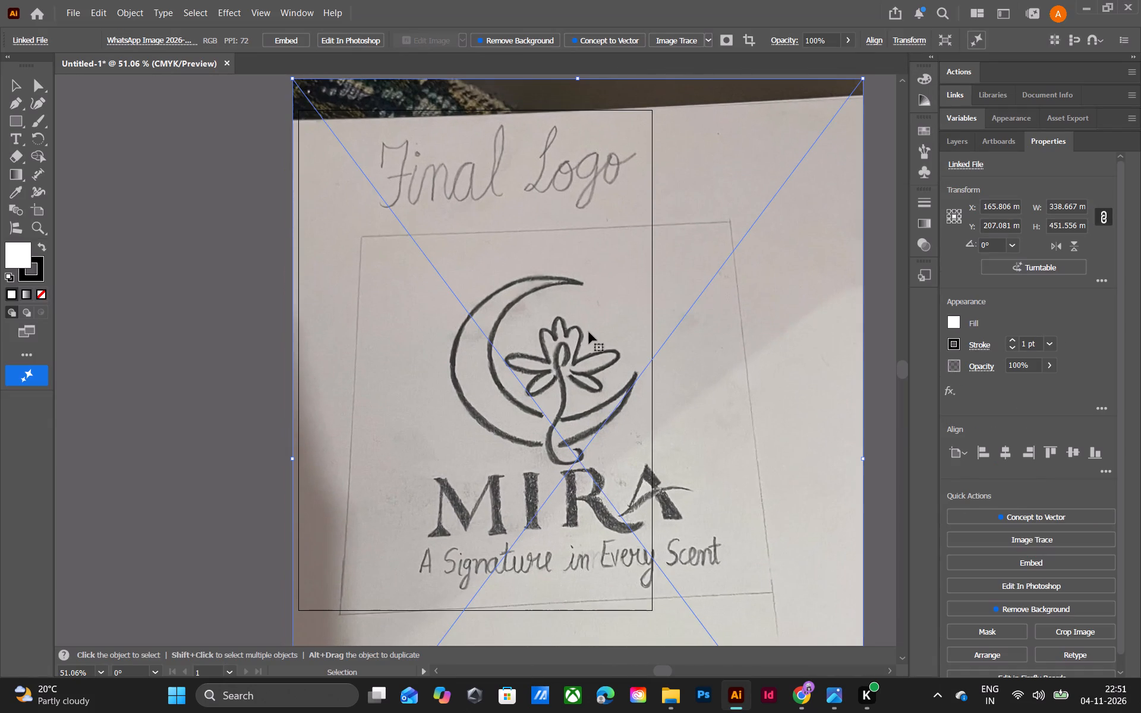
drag(575, 346, 559, 283)
click(530, 301)
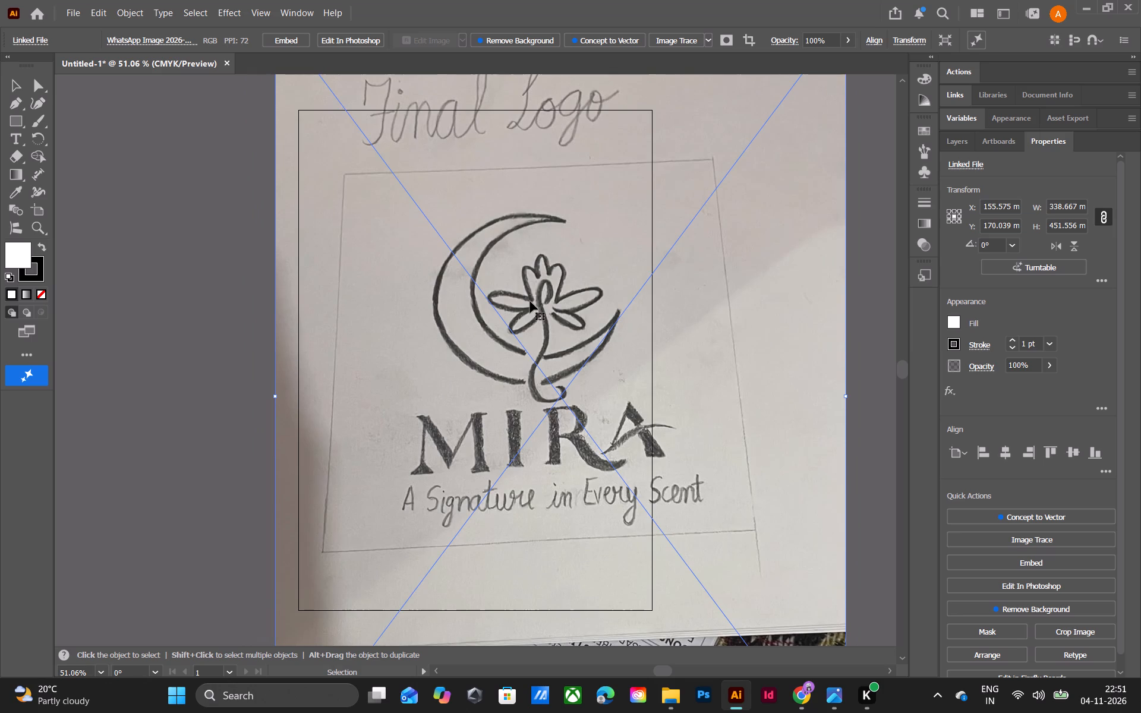
drag(530, 301, 527, 371)
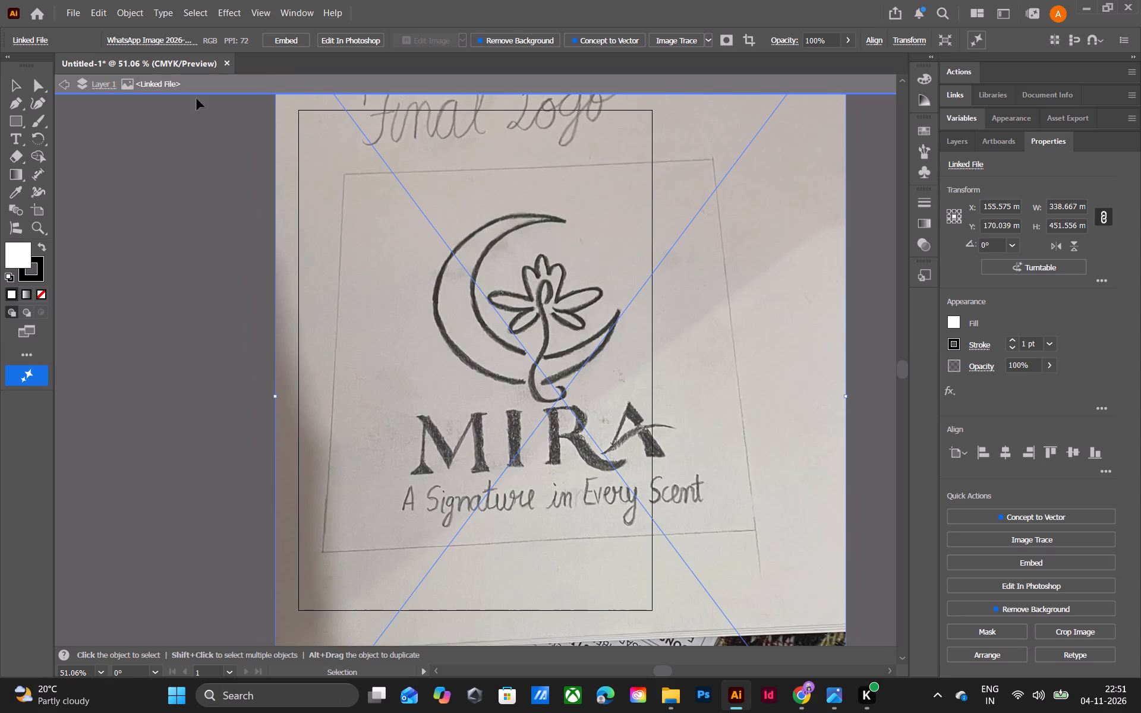
click(206, 81)
drag(437, 313, 241, 288)
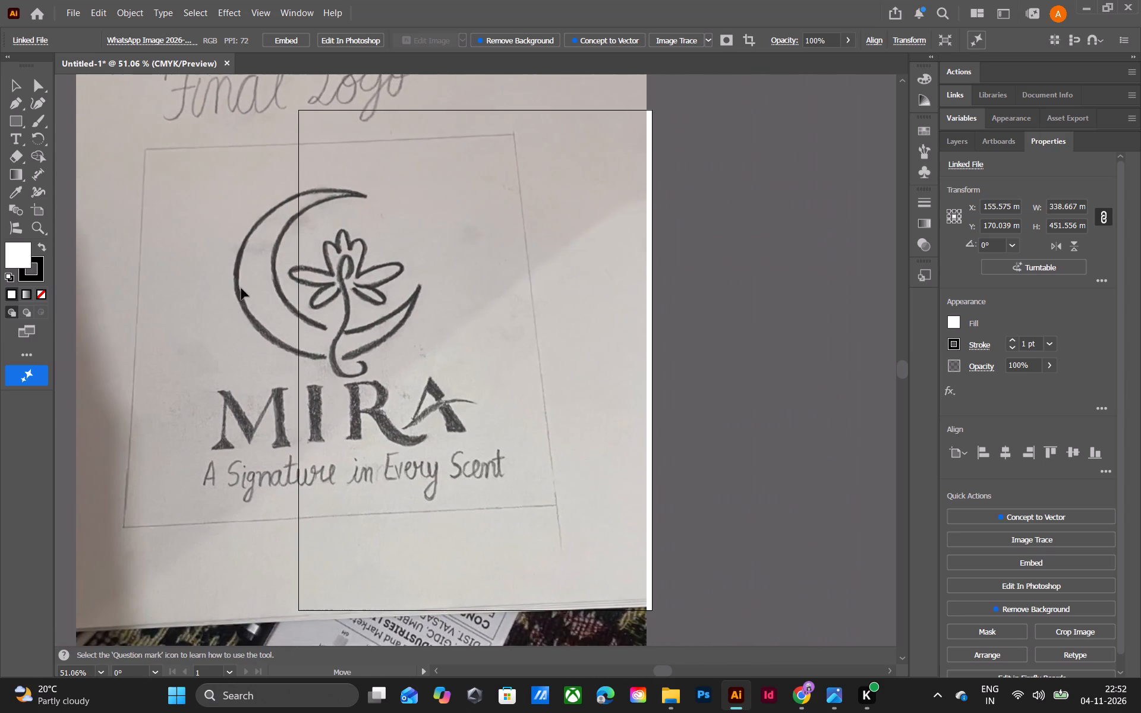
Scale the placed photo of the MIRA logo sketch down to about 228 × 303 mm.
drag(241, 288, 367, 315)
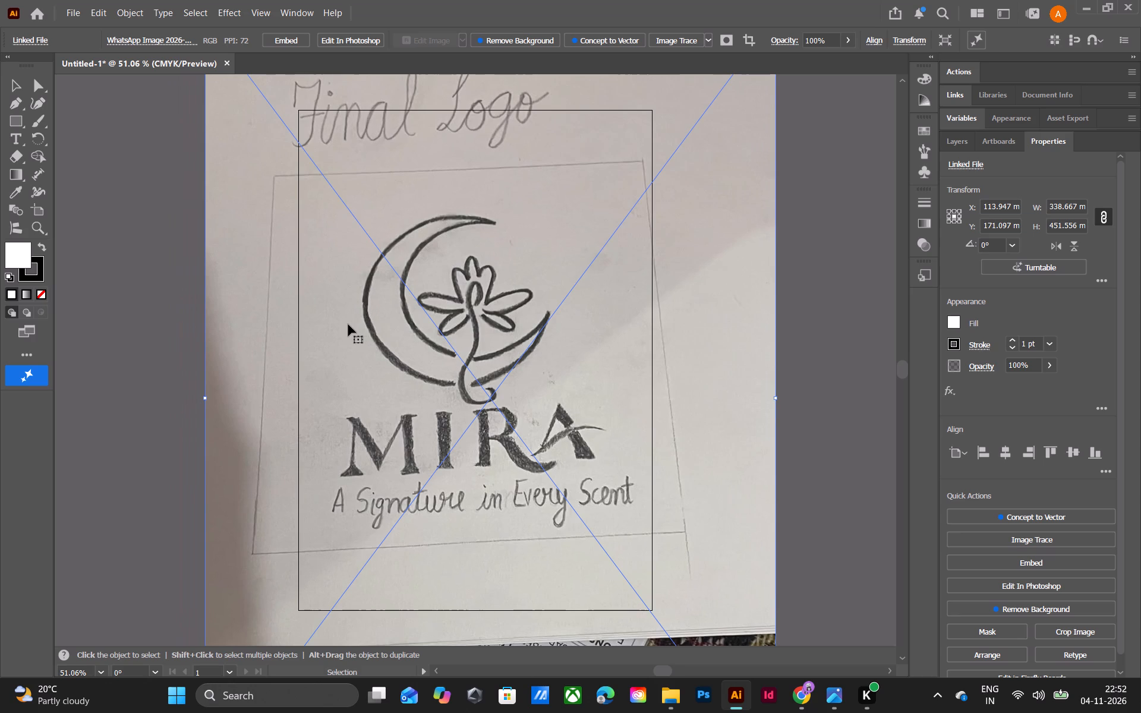
scroll(338, 318, up, 8)
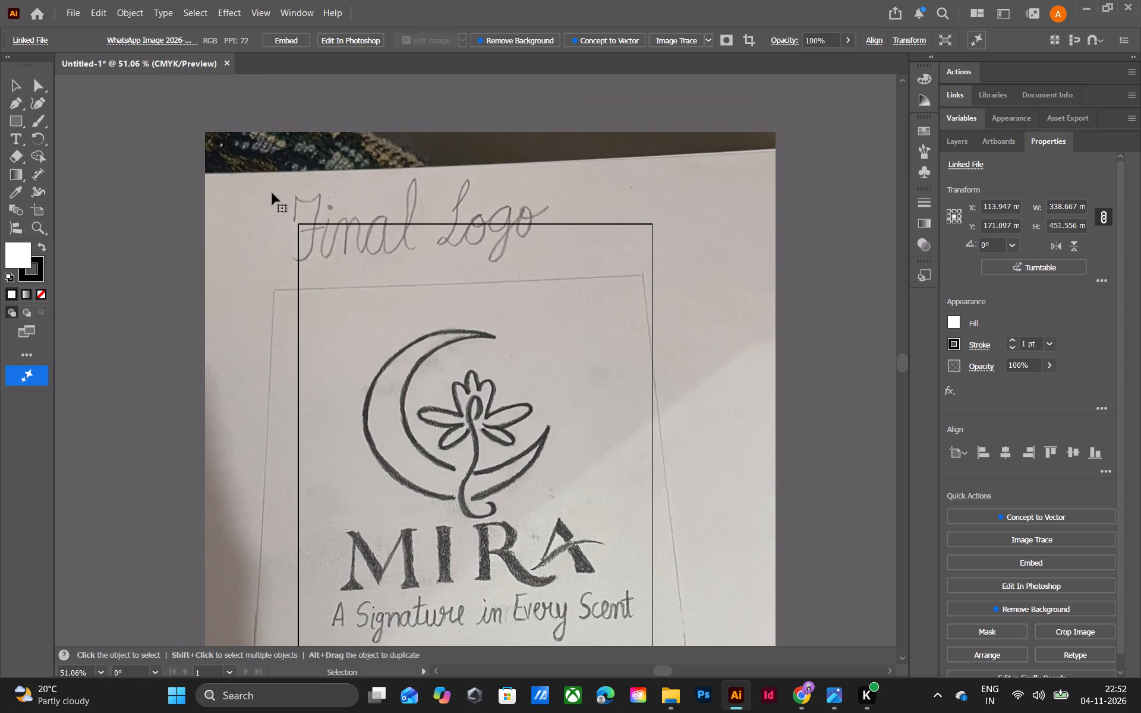
shift+drag(203, 132, 243, 149)
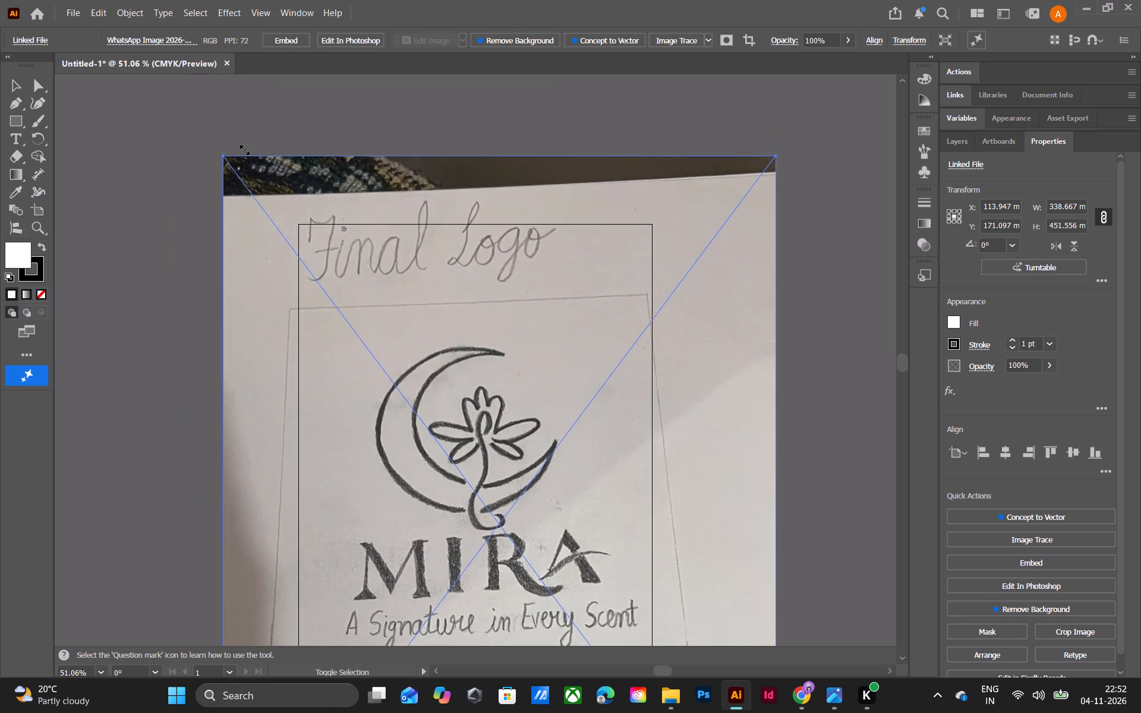
shift+drag(243, 149, 392, 201)
Move the sketch photo over the artboard so it is centred at about X 106 mm, Y 152 mm.
drag(498, 501, 497, 501)
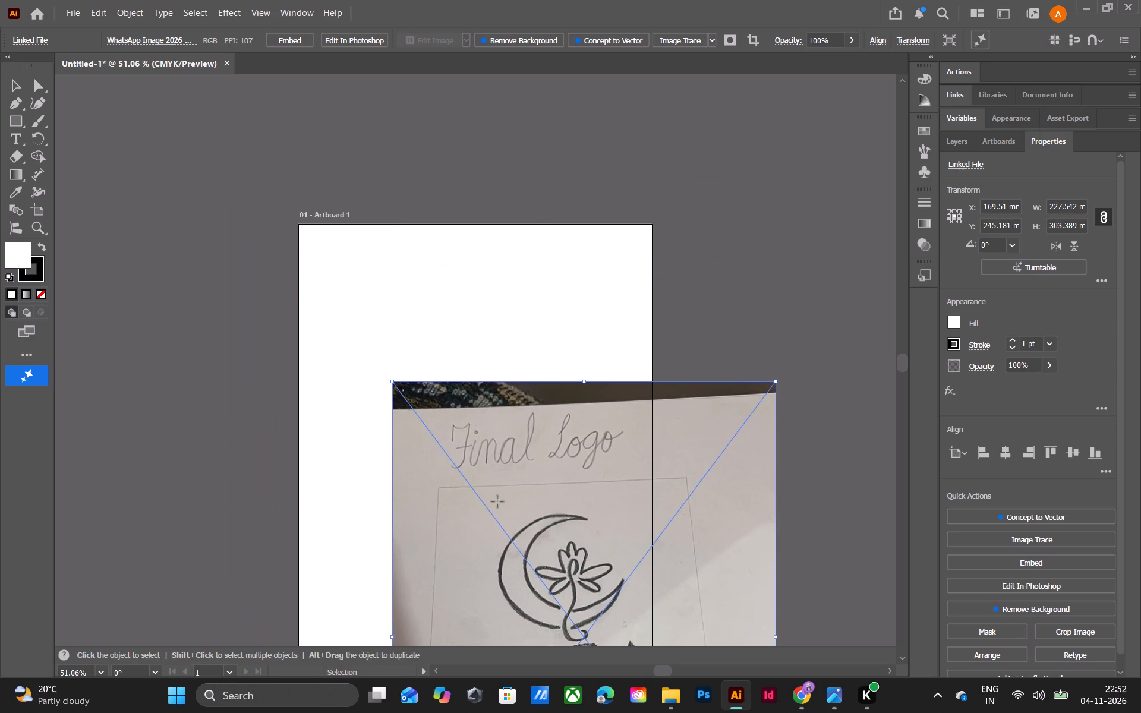
drag(497, 501, 397, 313)
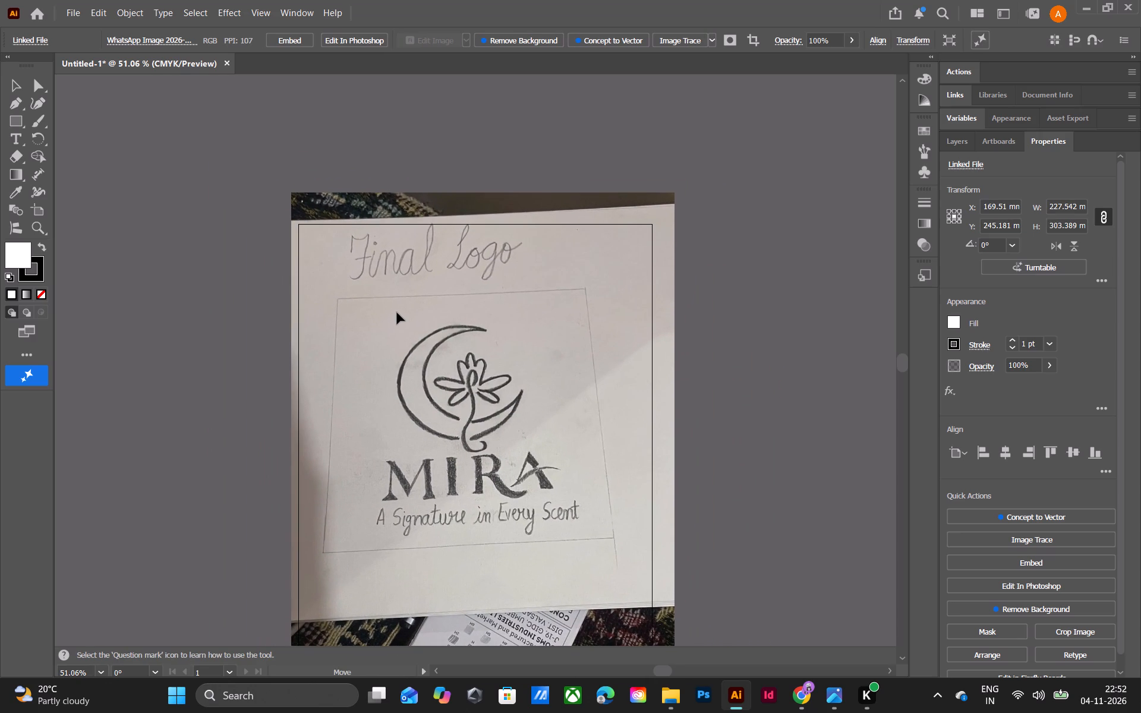
drag(397, 313, 391, 310)
scroll(449, 305, down, 8)
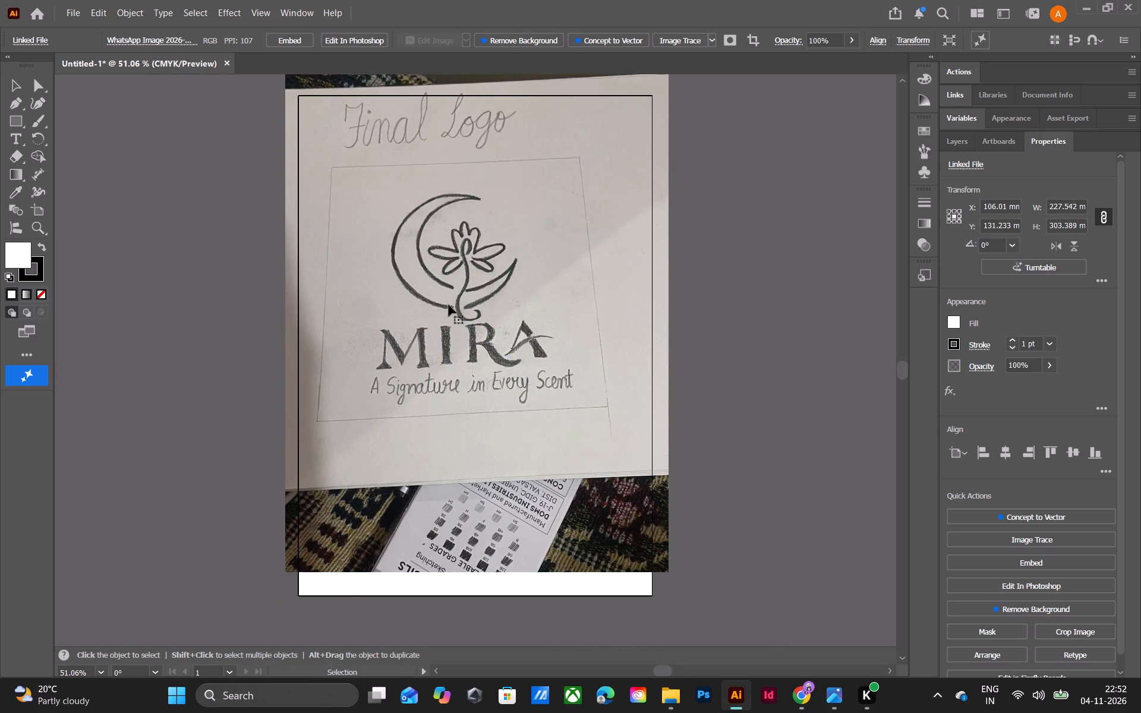
scroll(449, 305, down, 2)
drag(525, 380, 527, 395)
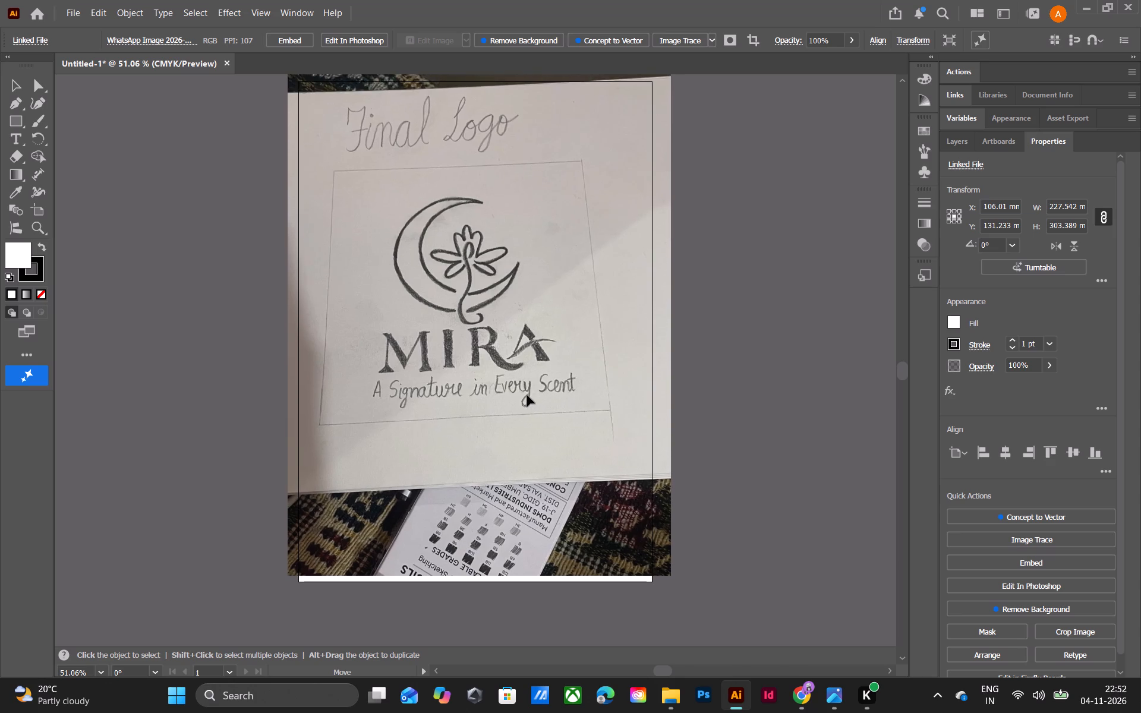
drag(527, 395, 525, 416)
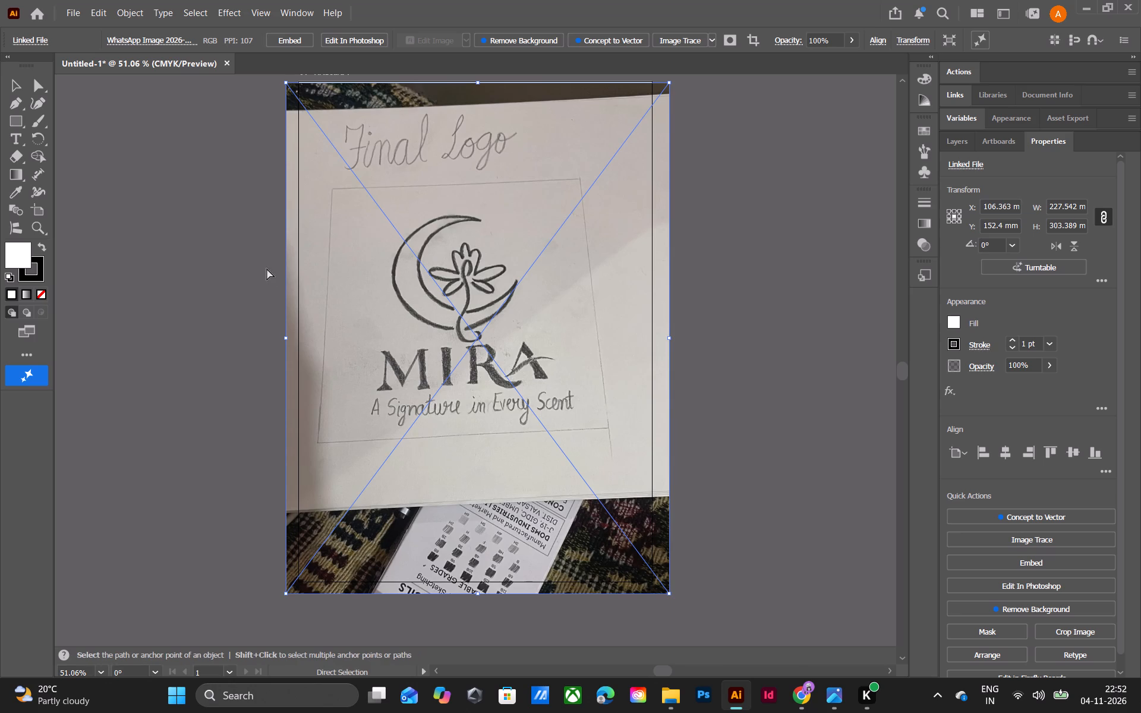
Draw an ellipse about 82 × 70 mm over the crescent moon in the sketch.
key(ctrl+equal)
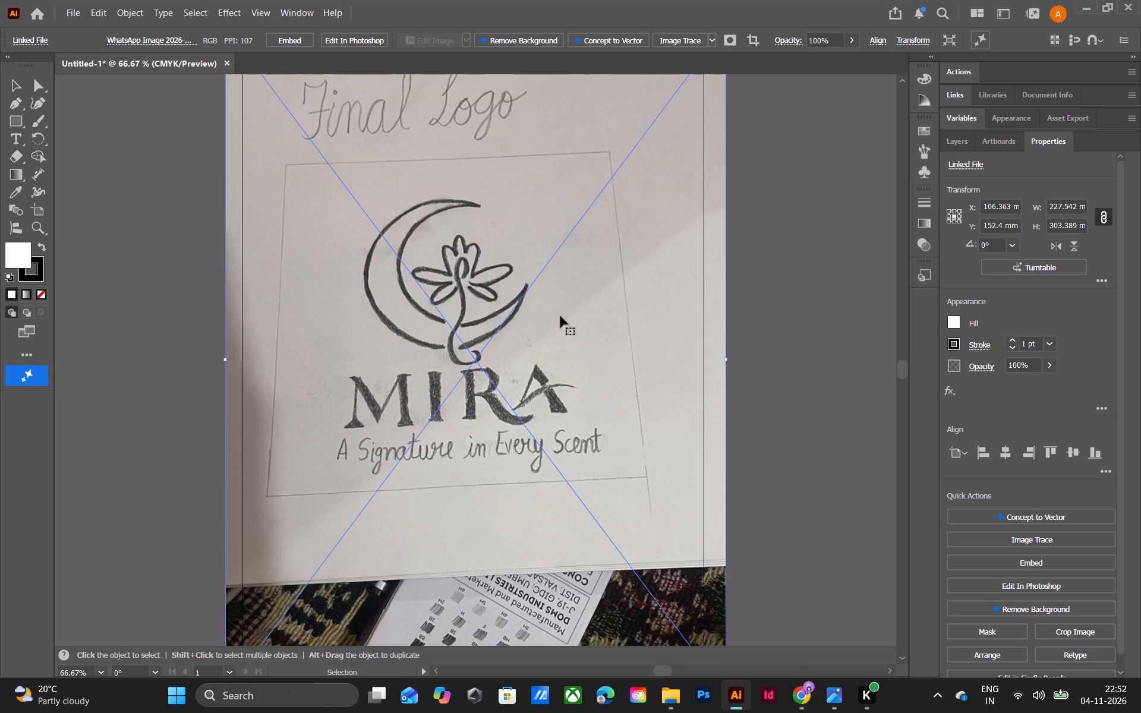
ctrl+scroll(566, 334, up, 7)
ctrl+scroll(577, 338, down, 7)
key(ctrl+equal)
key(ctrl+equal)
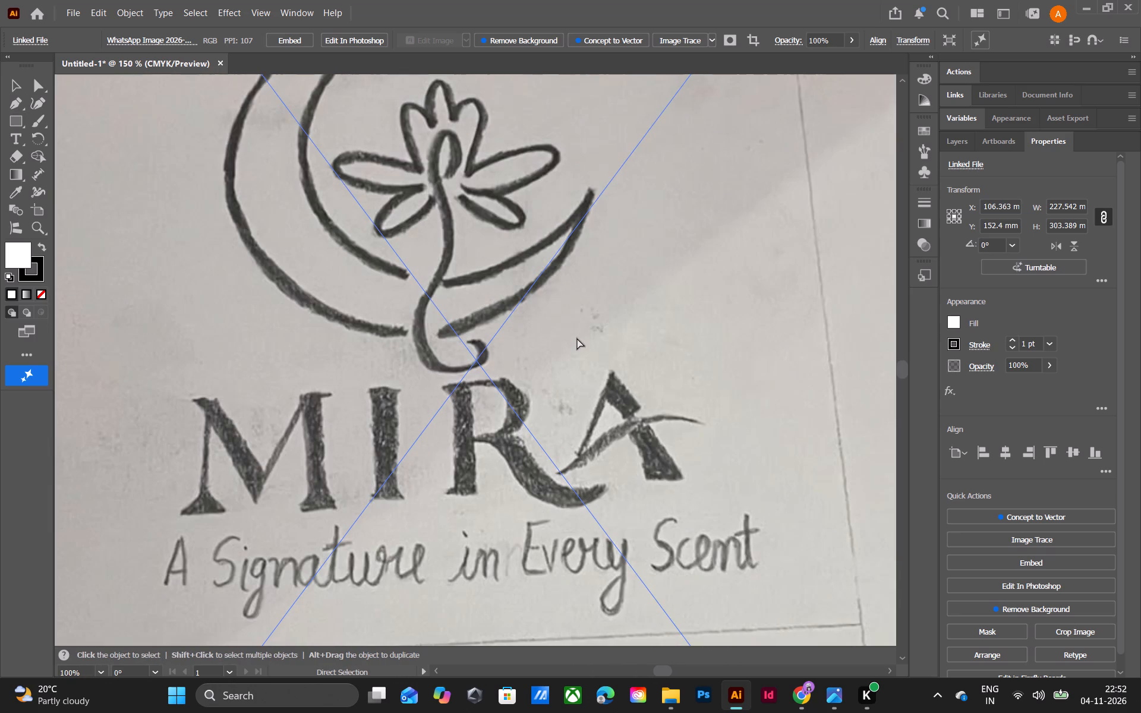
scroll(577, 338, up, 16)
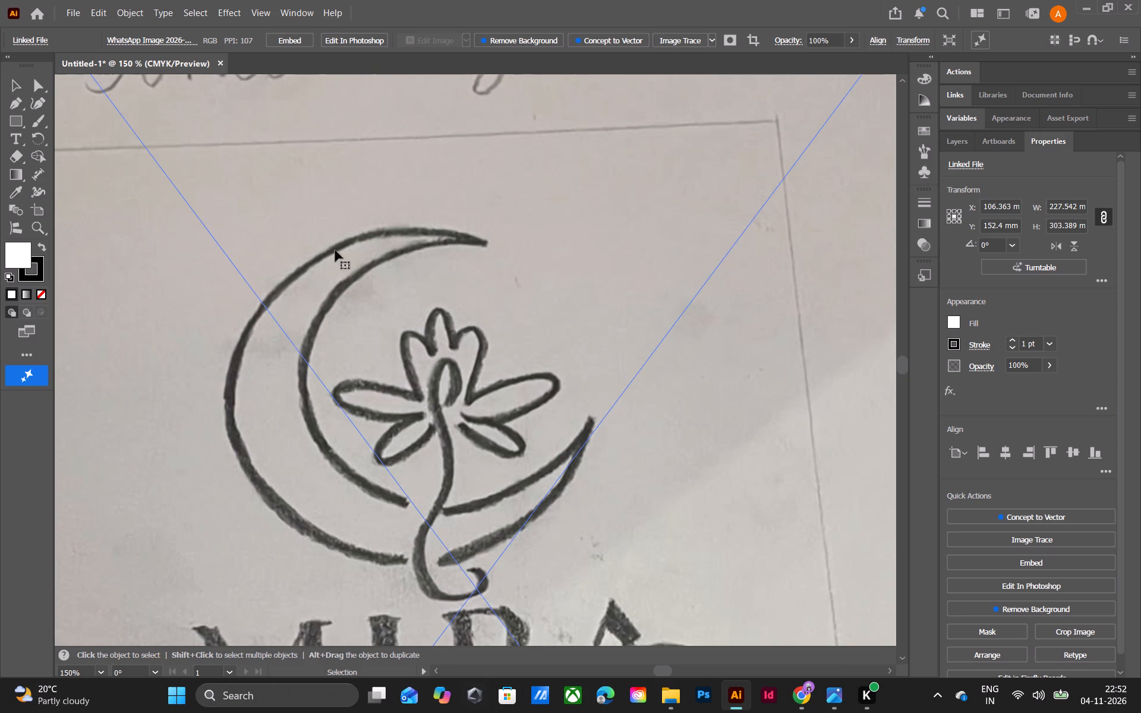
click(19, 122)
right_click(19, 122)
click(69, 140)
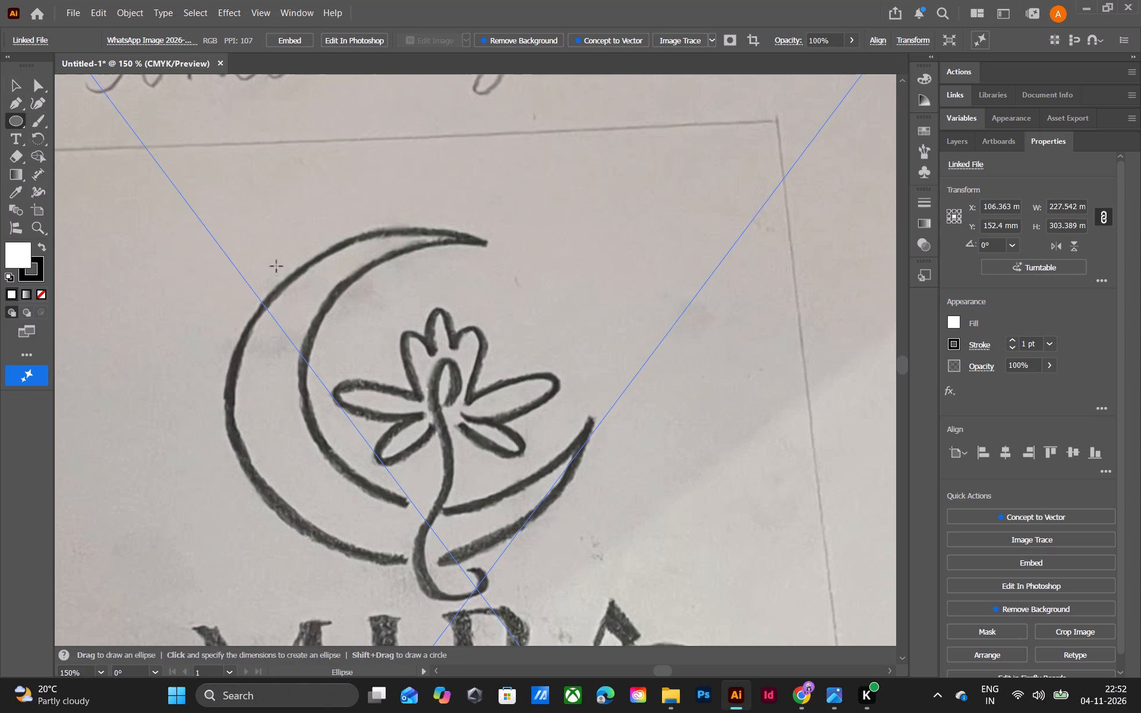
drag(276, 266, 668, 592)
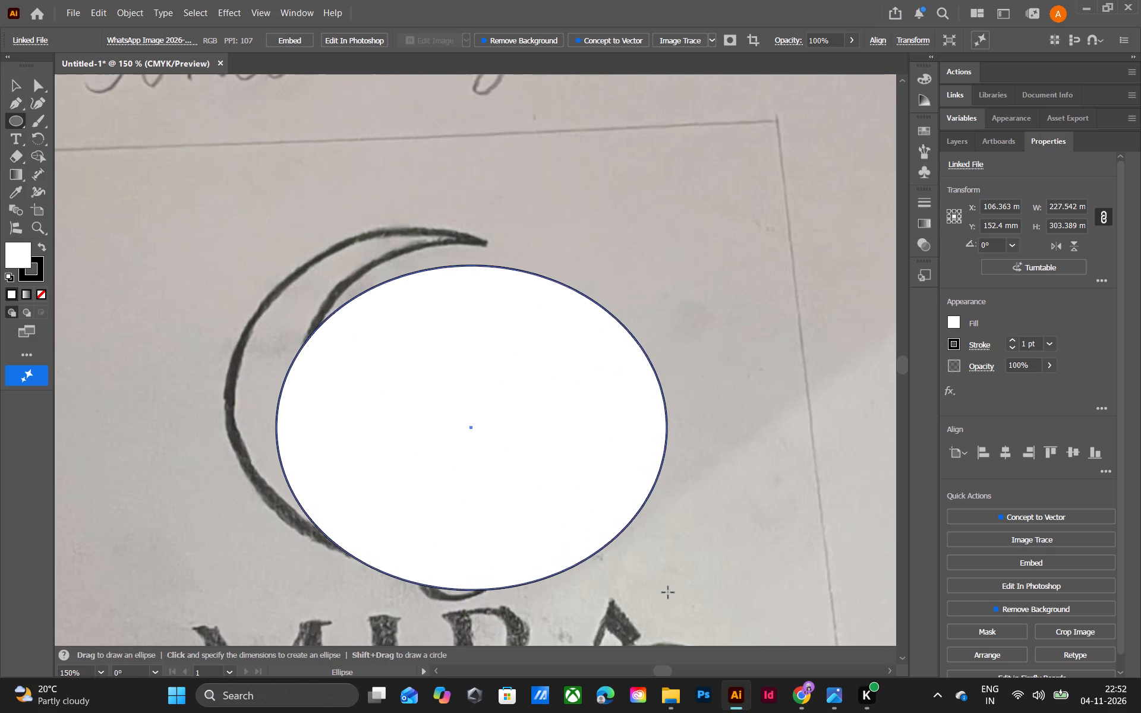
drag(668, 592, 682, 614)
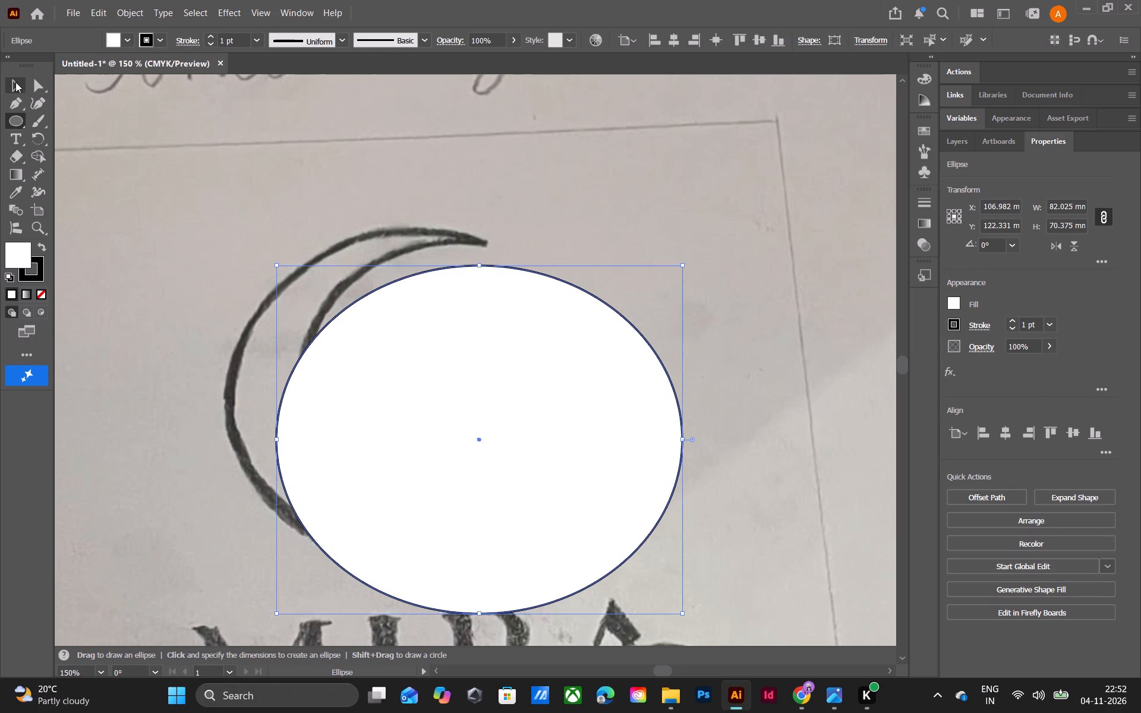
Move the ellipse to about X 97 mm, Y 113 mm so its edge meets the crescent's outer curve.
click(15, 83)
drag(370, 403, 329, 359)
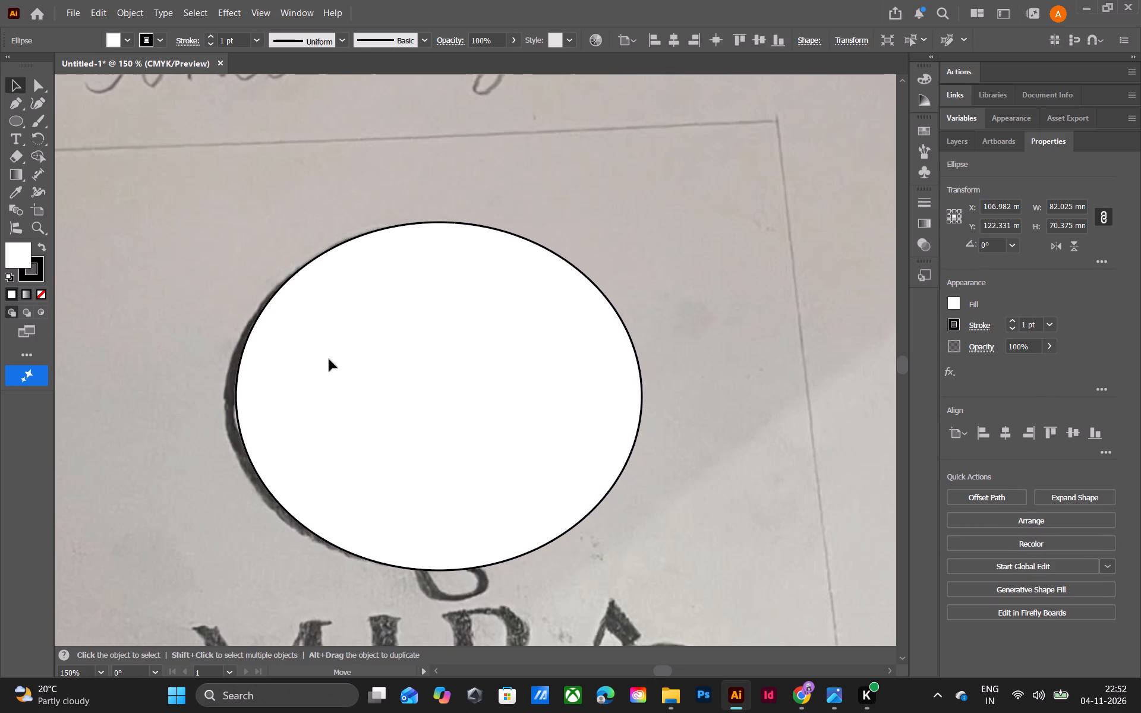
drag(329, 359, 317, 356)
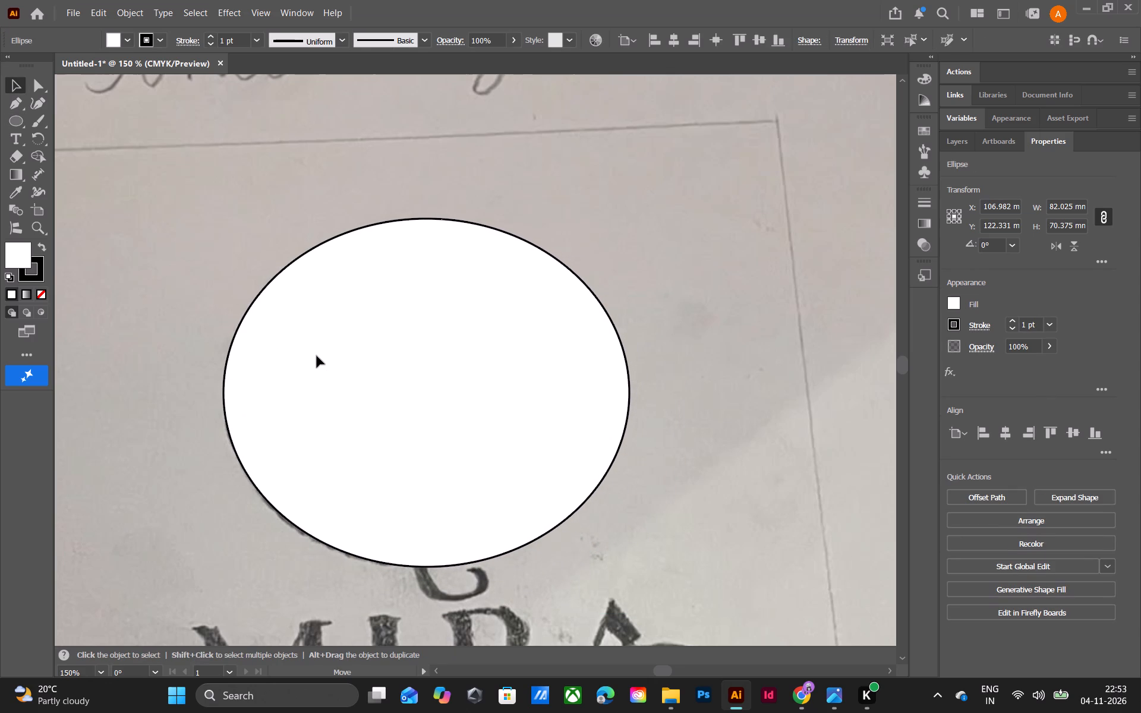
drag(317, 356, 320, 358)
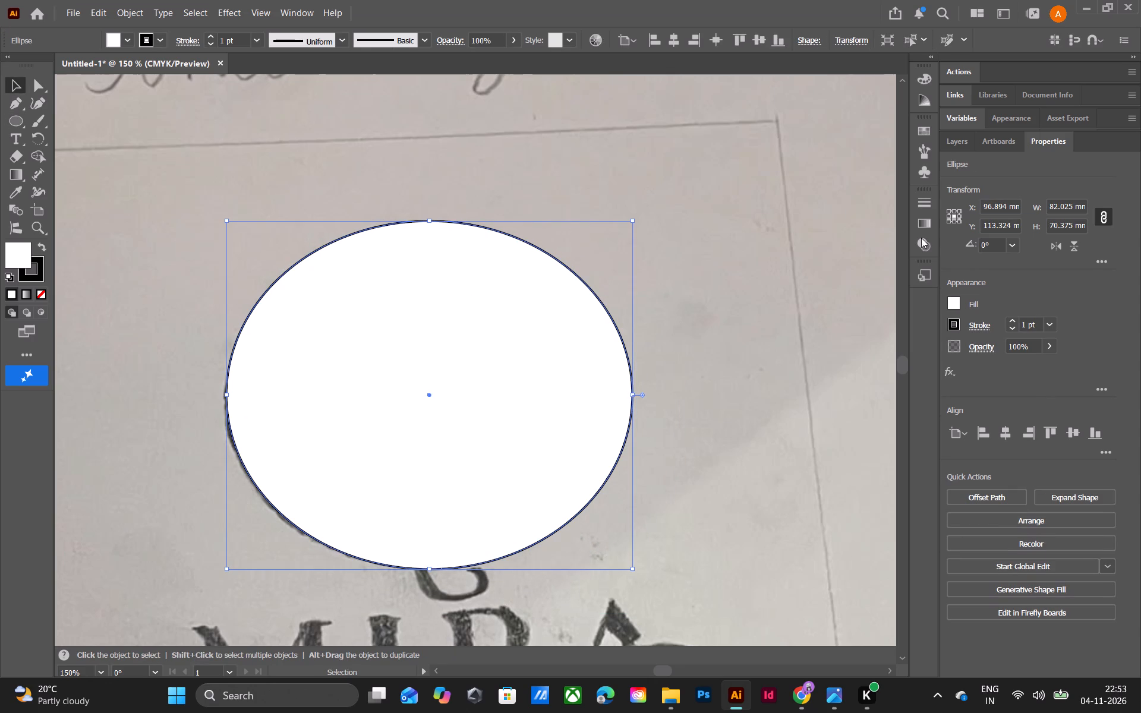
Set the ellipse's fill to none so the sketch shows through.
click(951, 302)
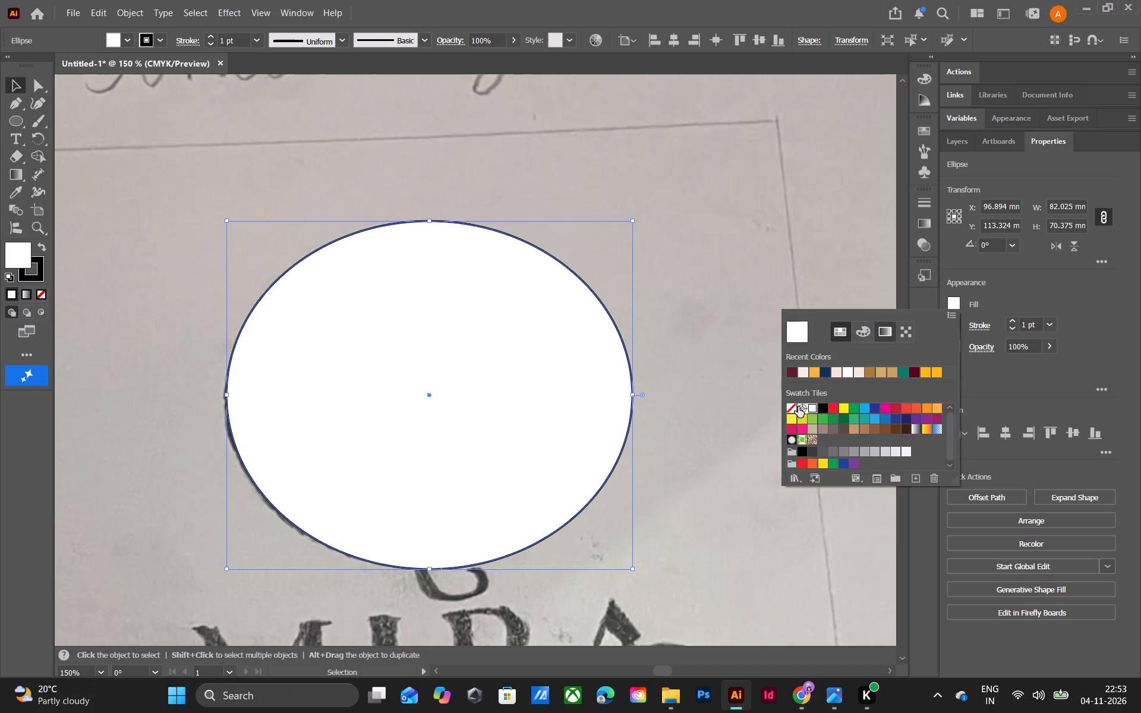
click(792, 409)
click(429, 217)
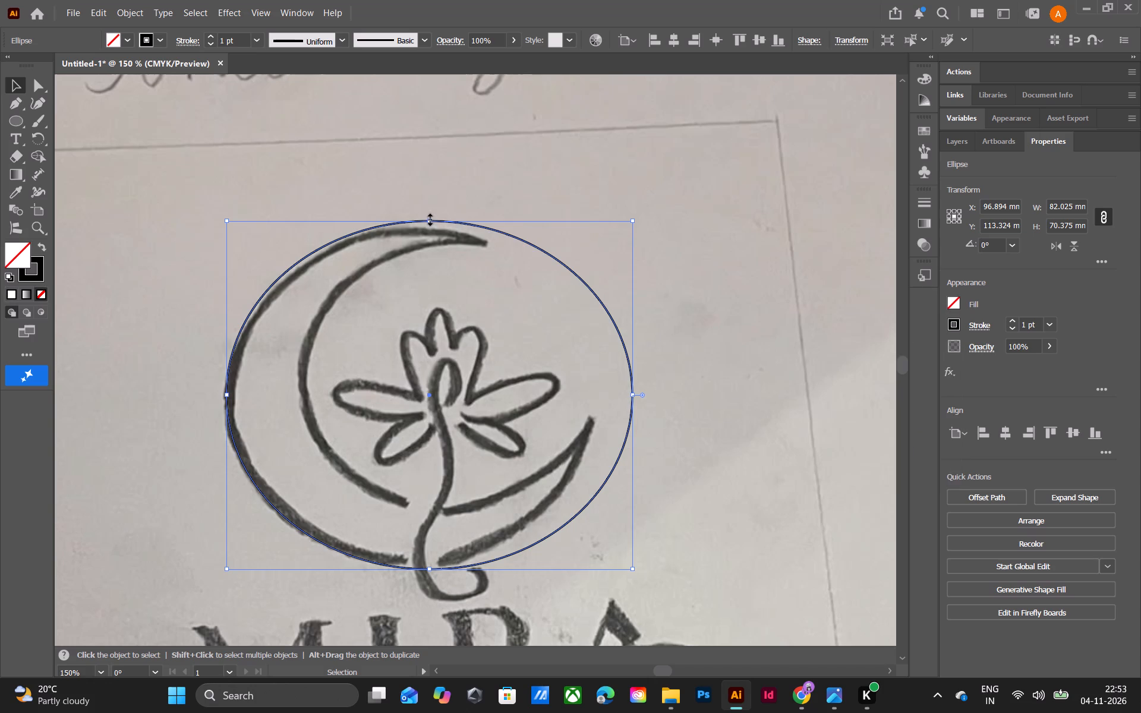
Resize the ellipse to about 75 × 67 mm to match the outer outline of the sketched crescent.
drag(428, 218, 431, 226)
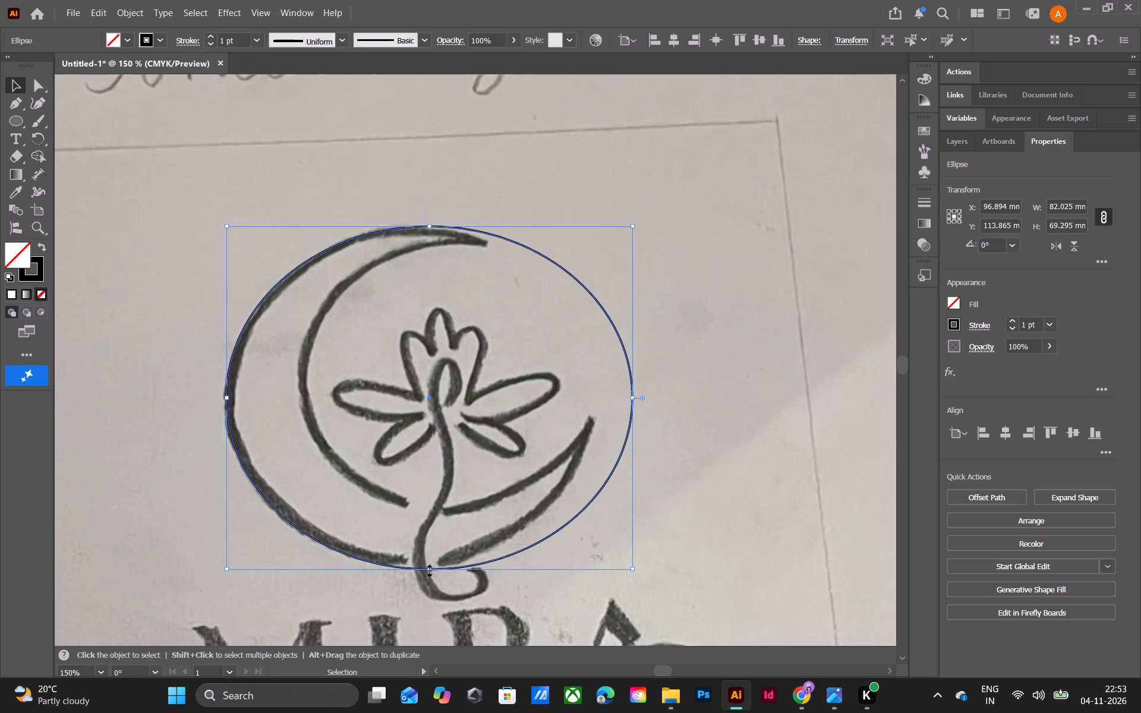
drag(428, 569, 429, 560)
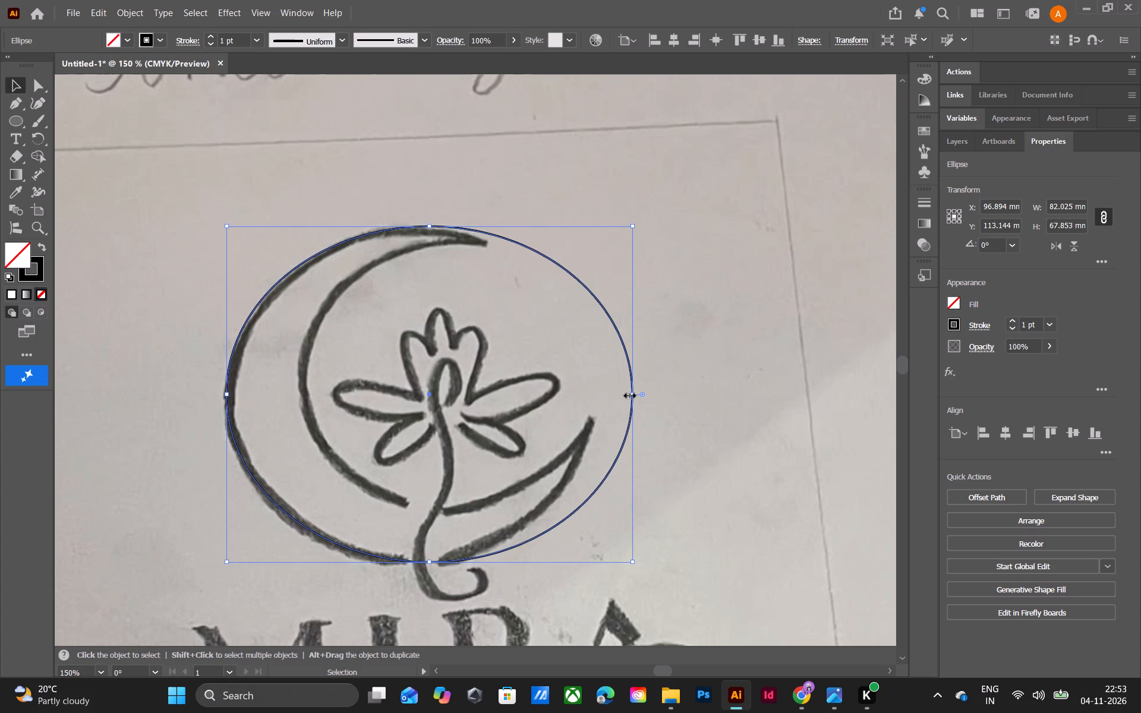
drag(629, 394, 600, 386)
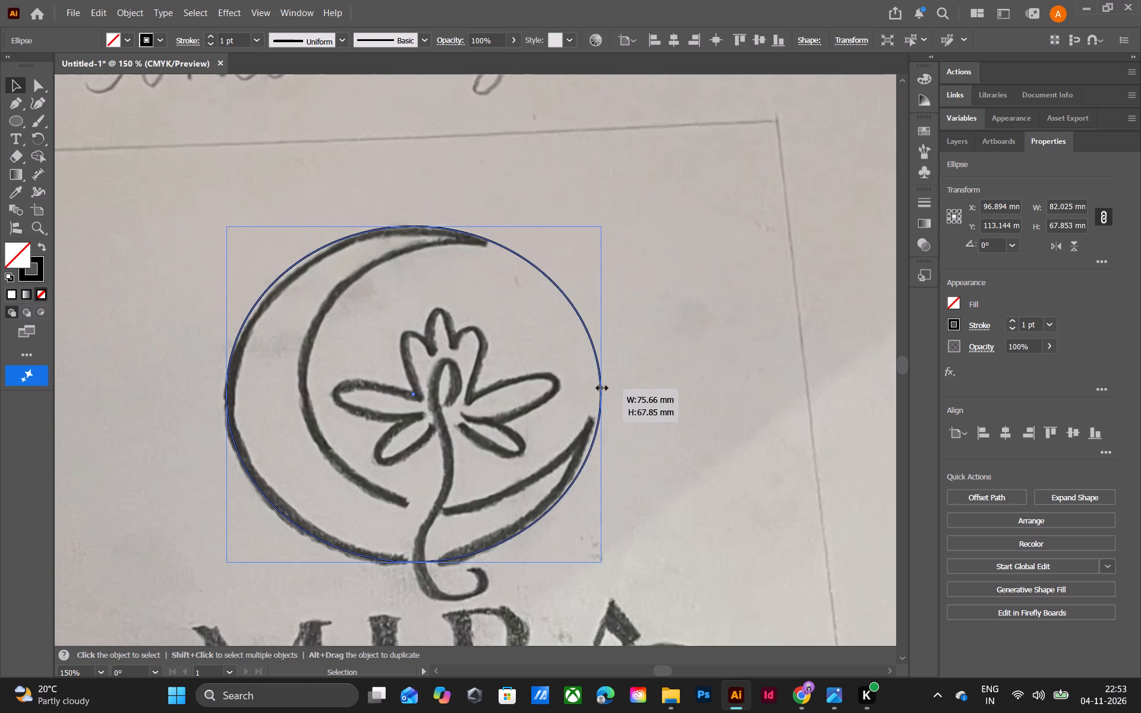
drag(600, 386, 596, 384)
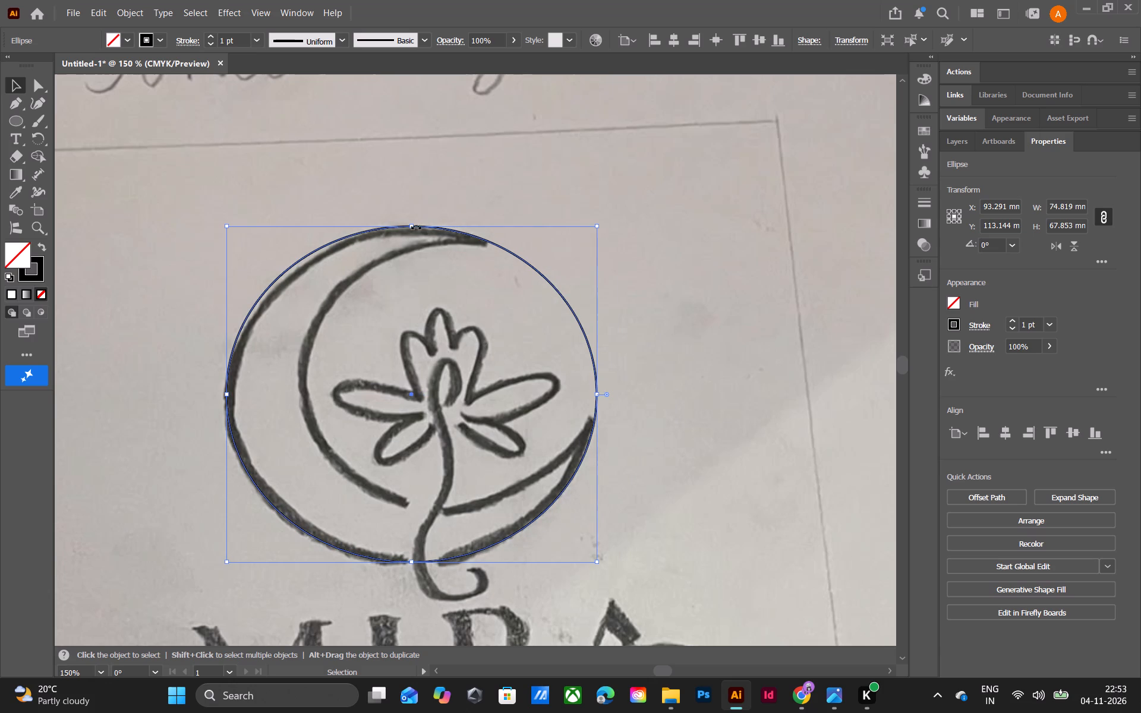
drag(412, 224, 417, 227)
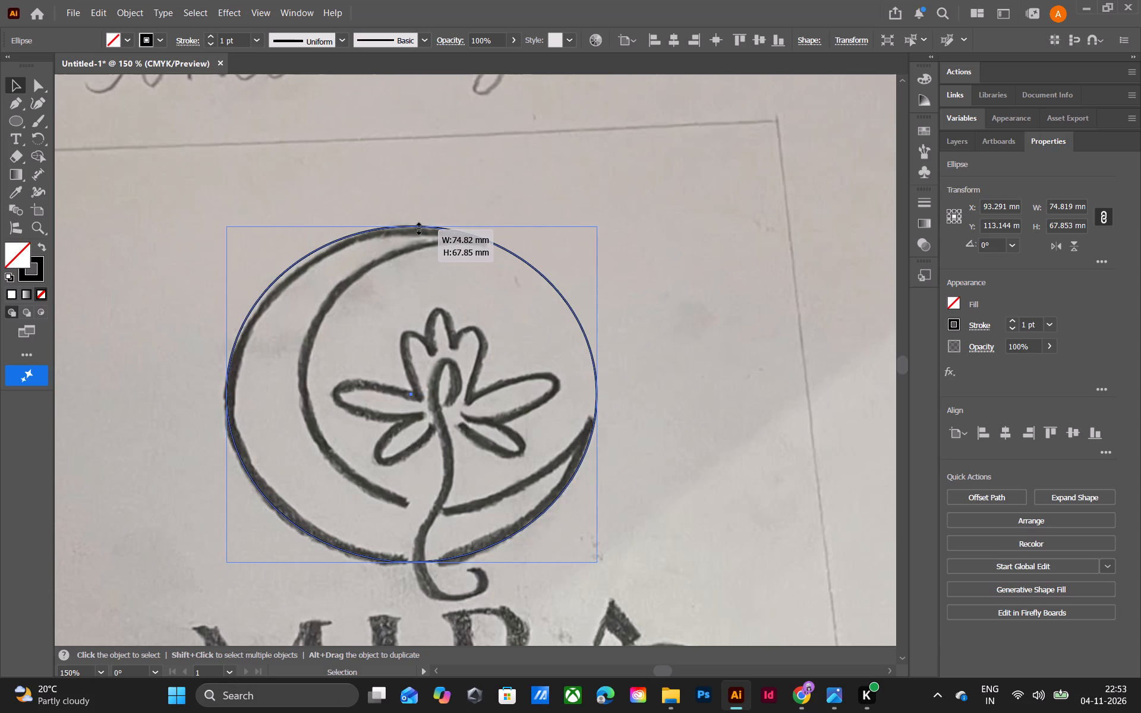
drag(417, 227, 433, 229)
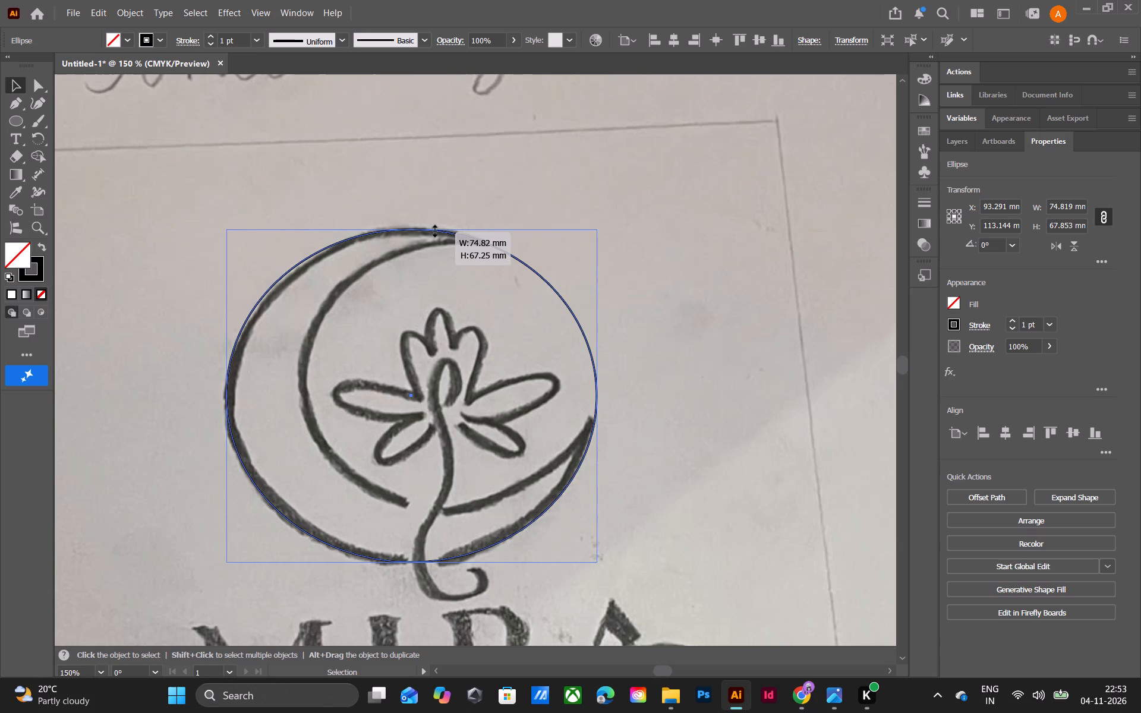
drag(433, 229, 434, 229)
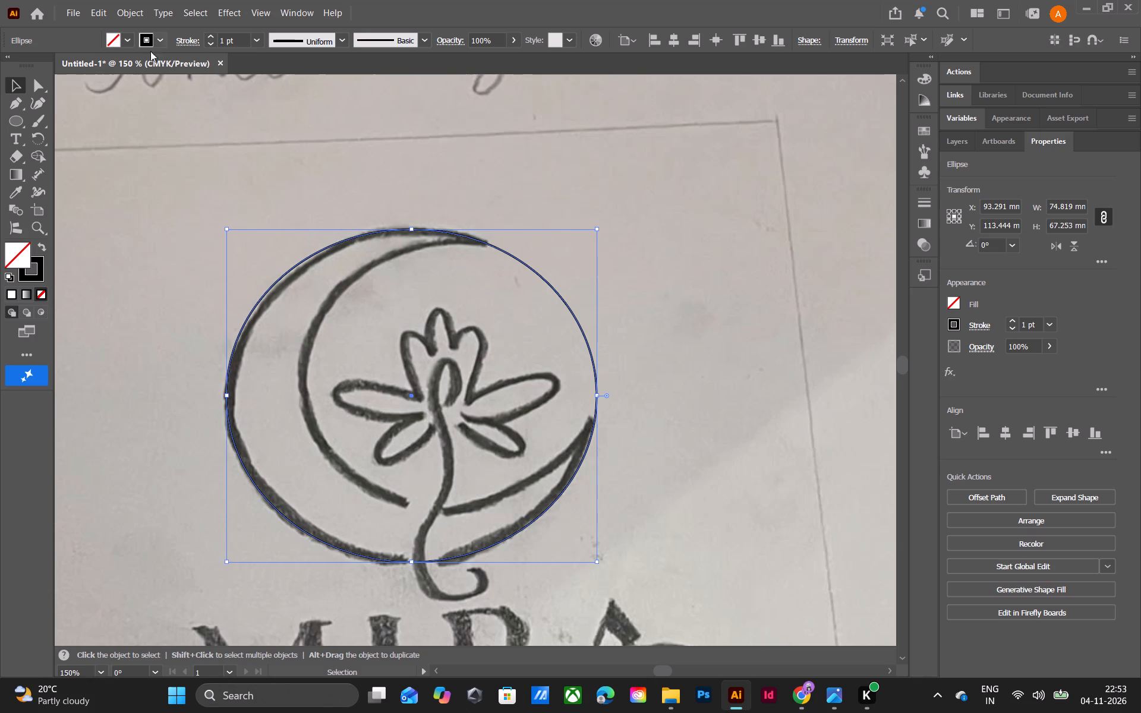
Give the ellipse around the crescent a 3 pt green stroke.
click(196, 168)
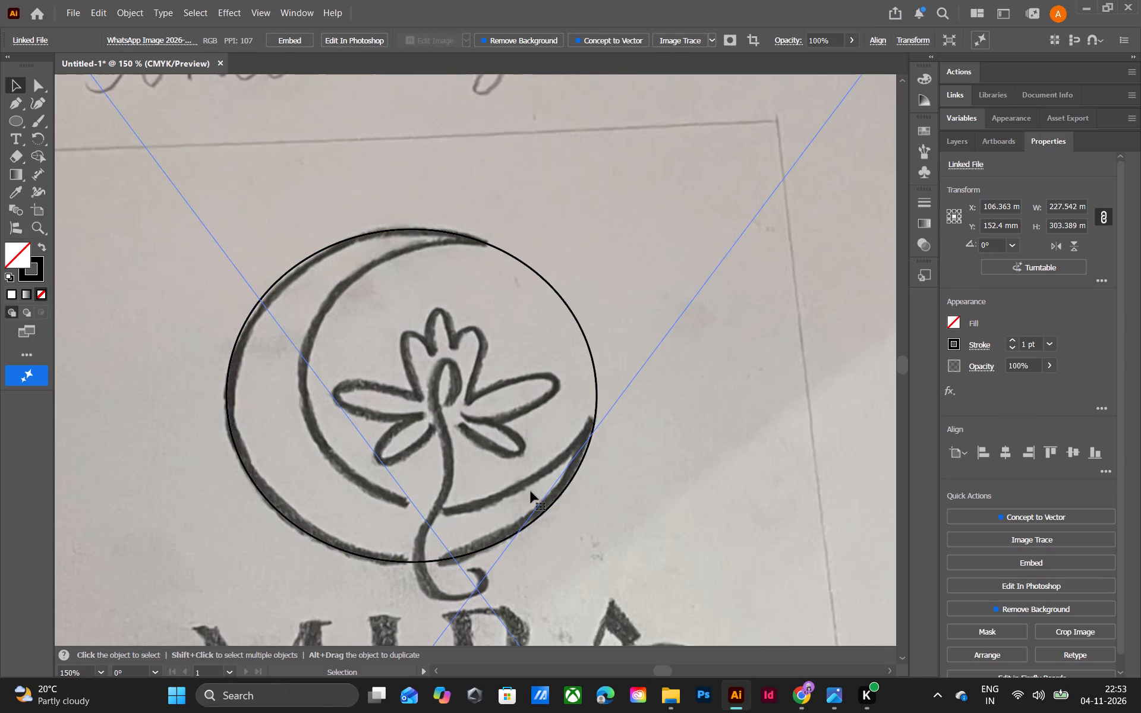
click(582, 333)
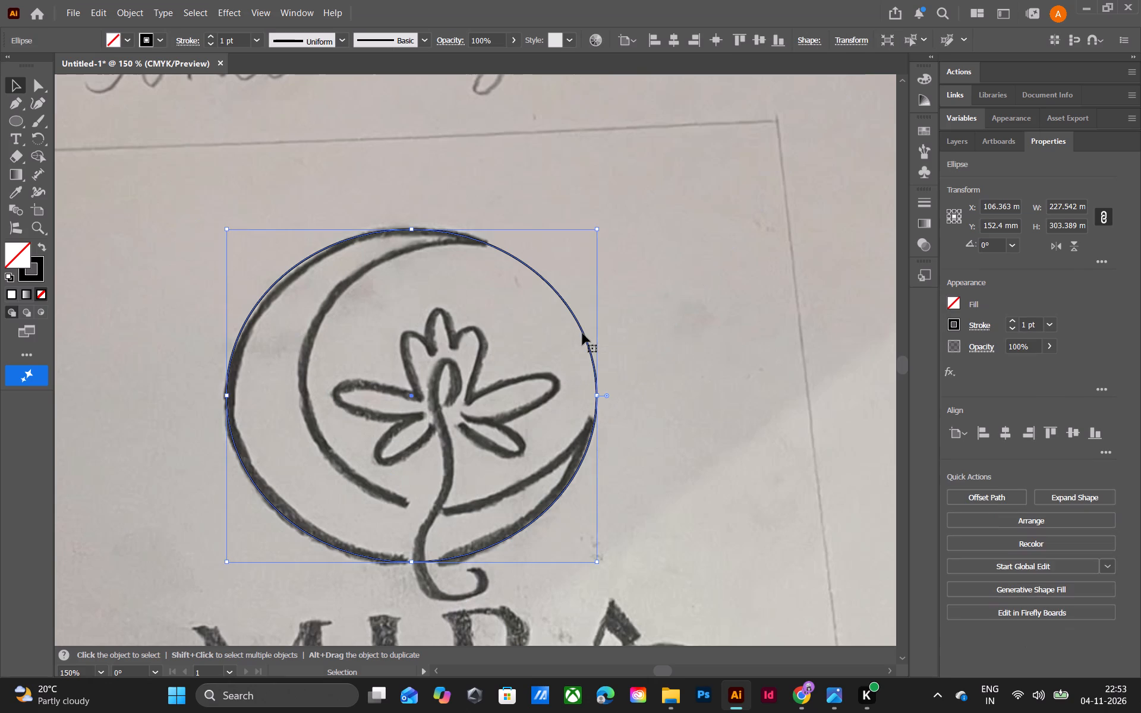
click(1052, 322)
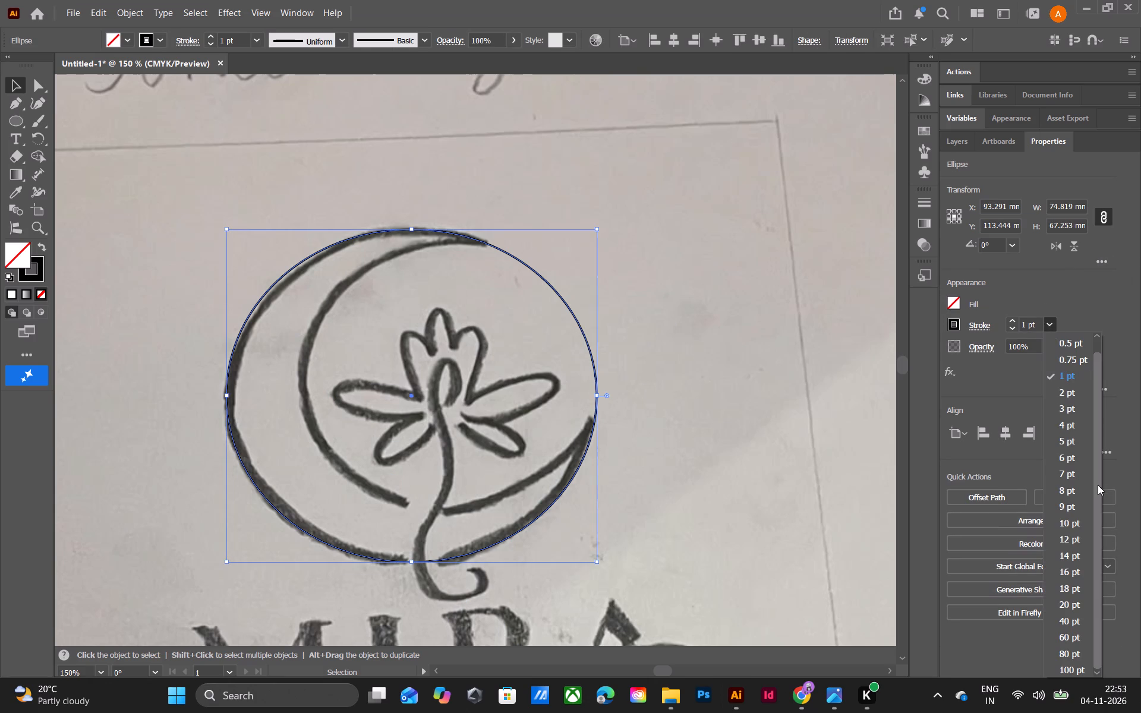
click(1068, 456)
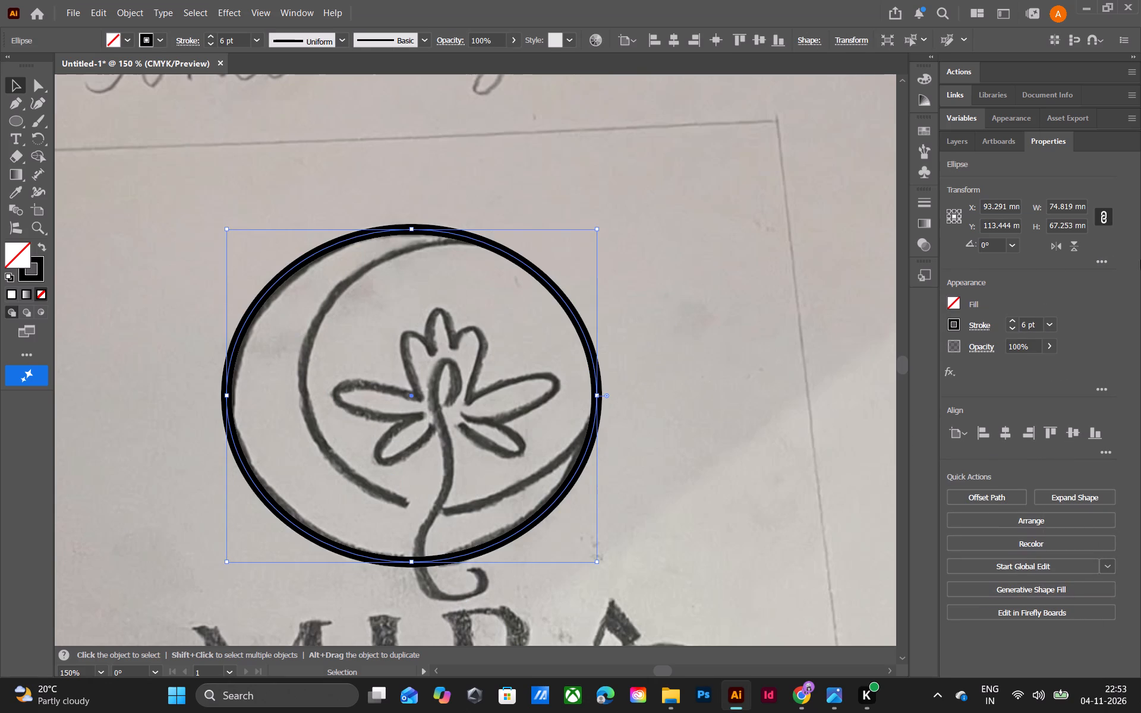
click(1052, 327)
click(1073, 414)
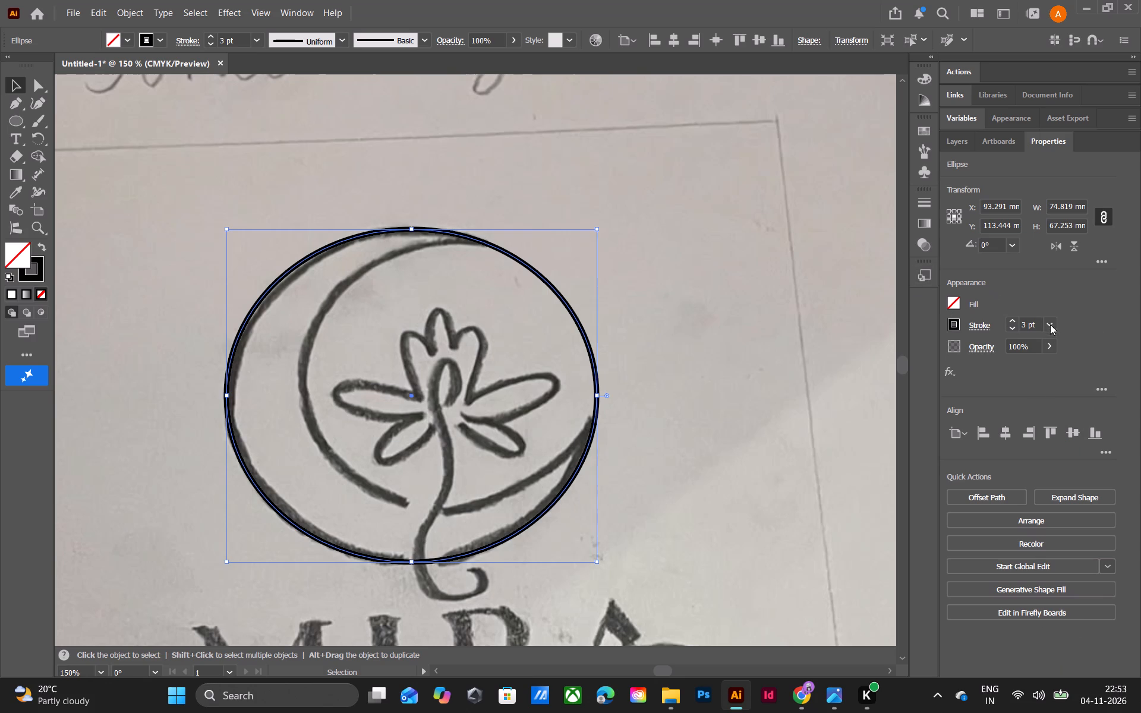
click(956, 326)
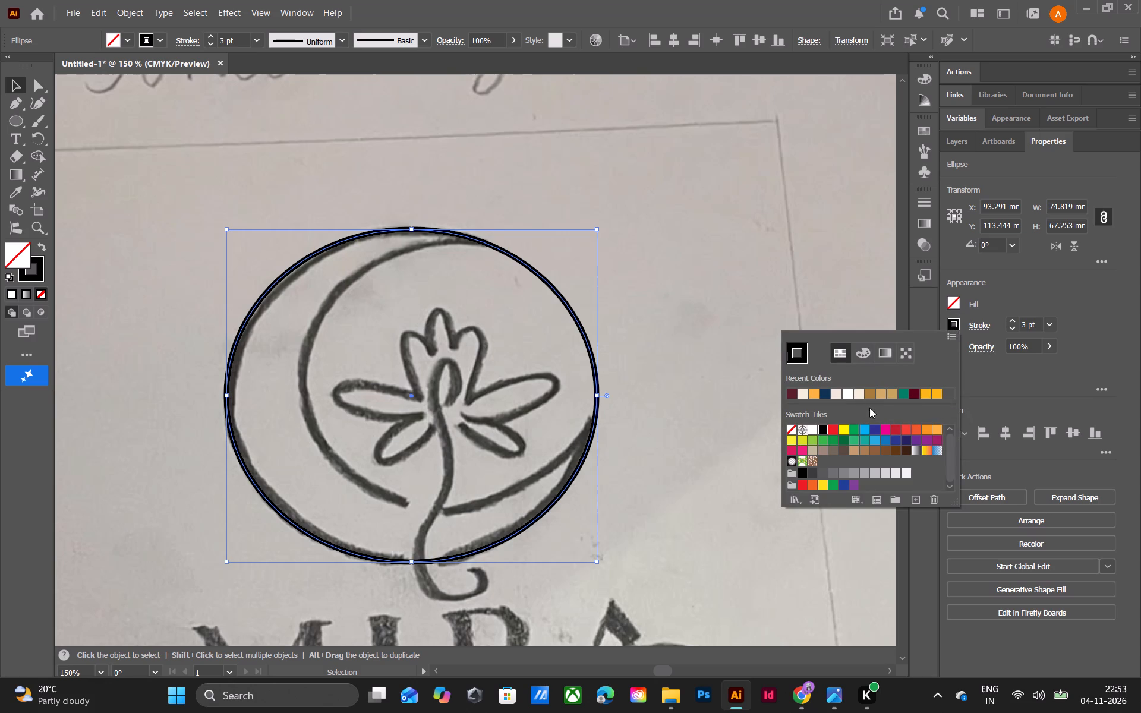
click(852, 428)
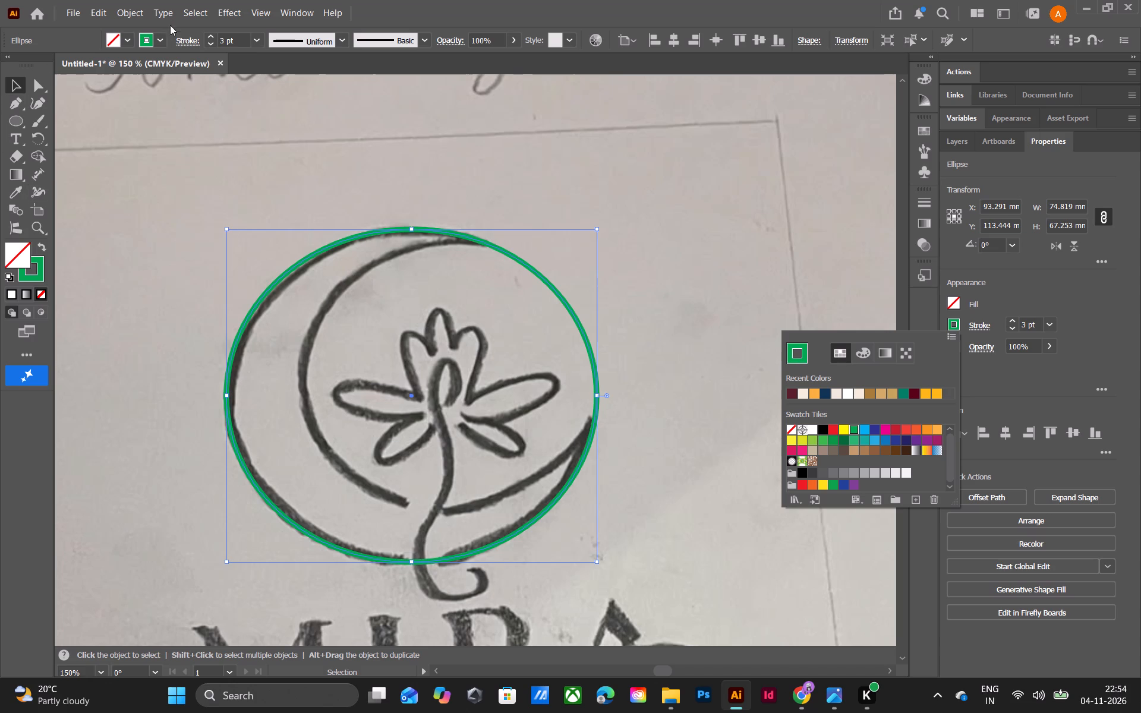
Draw a second ellipse about 71 × 62 mm overlapping the flower and the first ellipse.
click(11, 121)
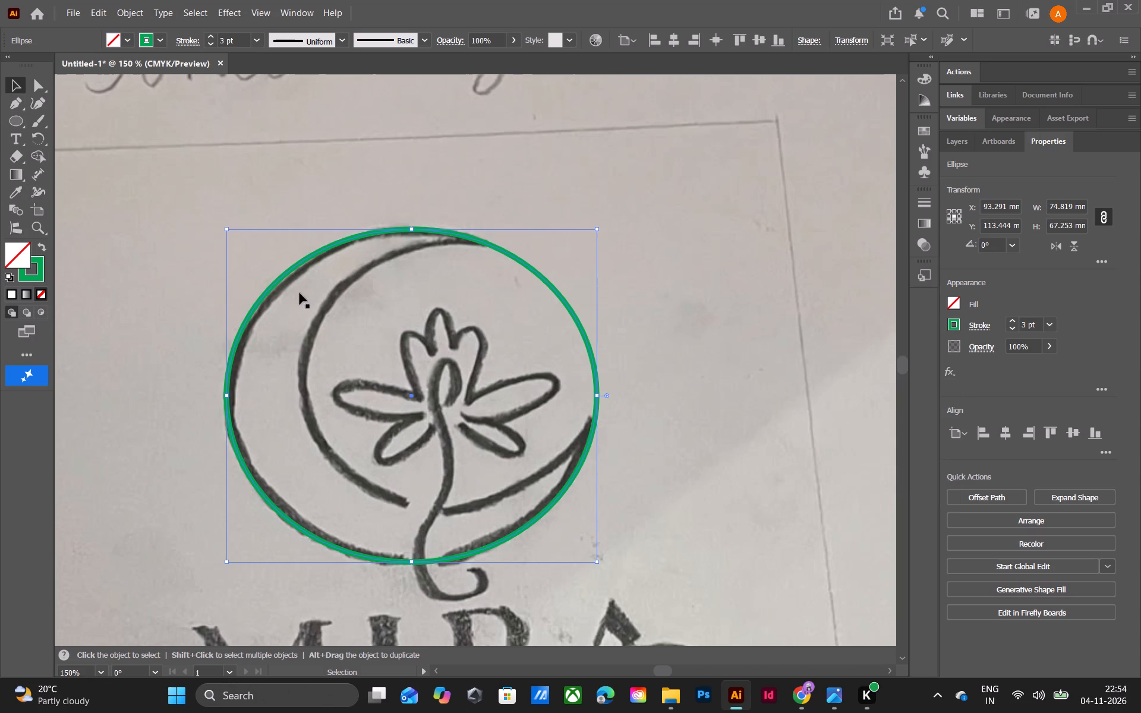
click(399, 255)
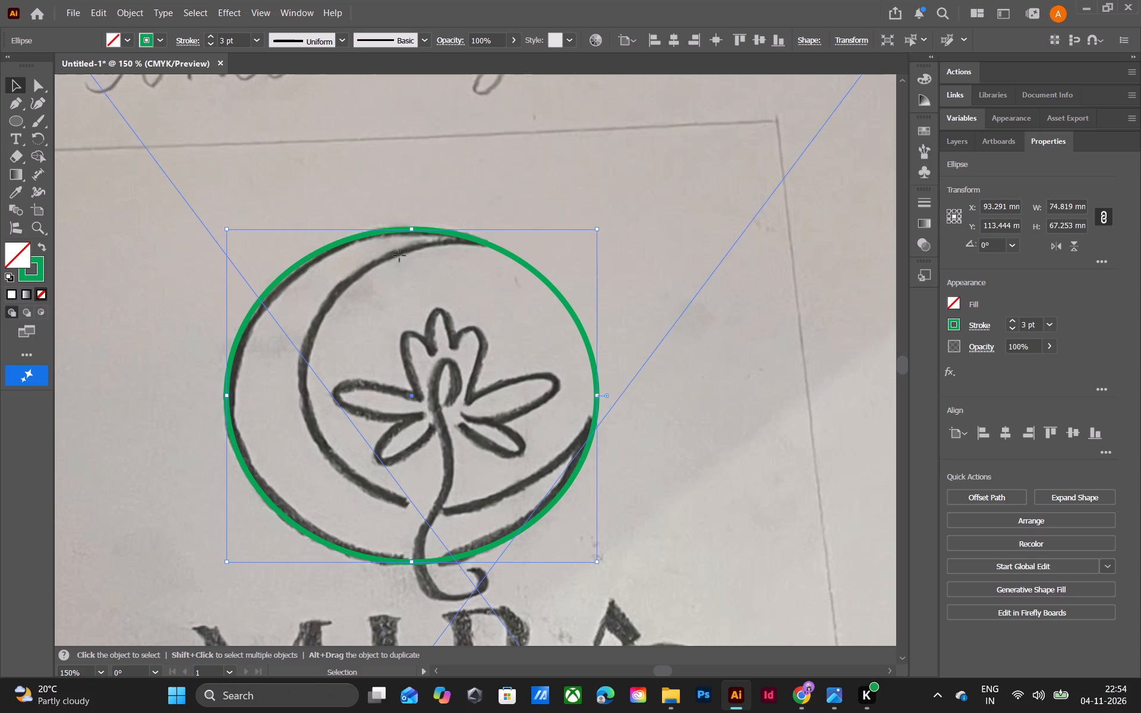
click(15, 124)
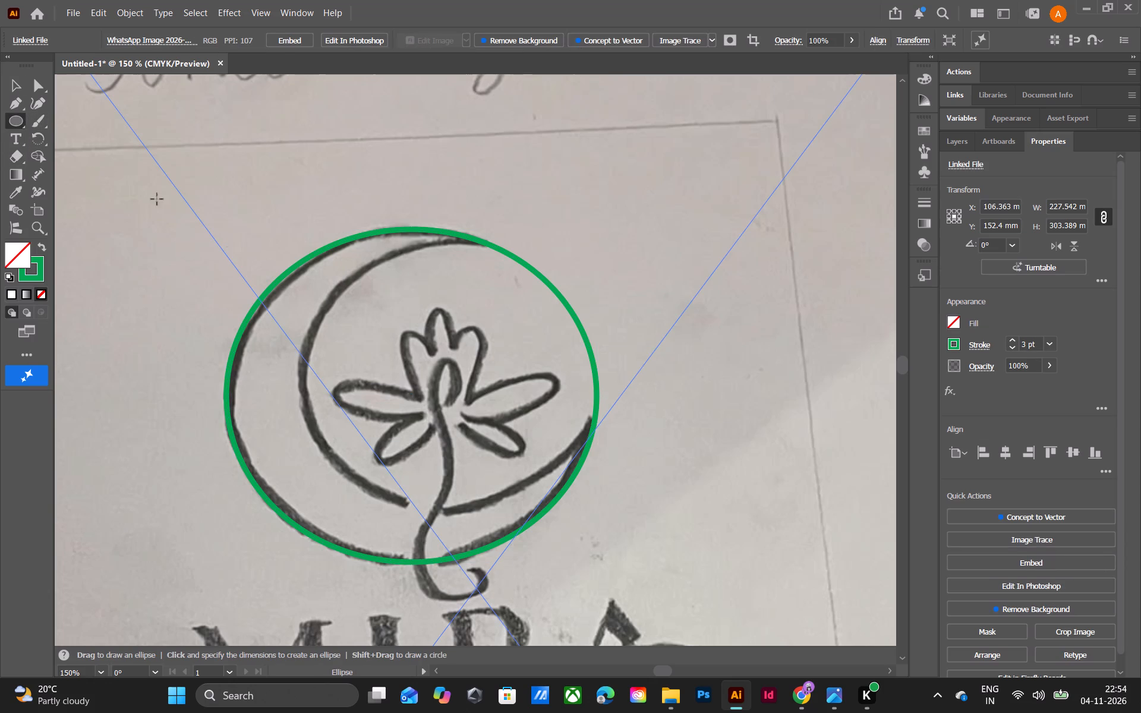
drag(372, 290, 403, 366)
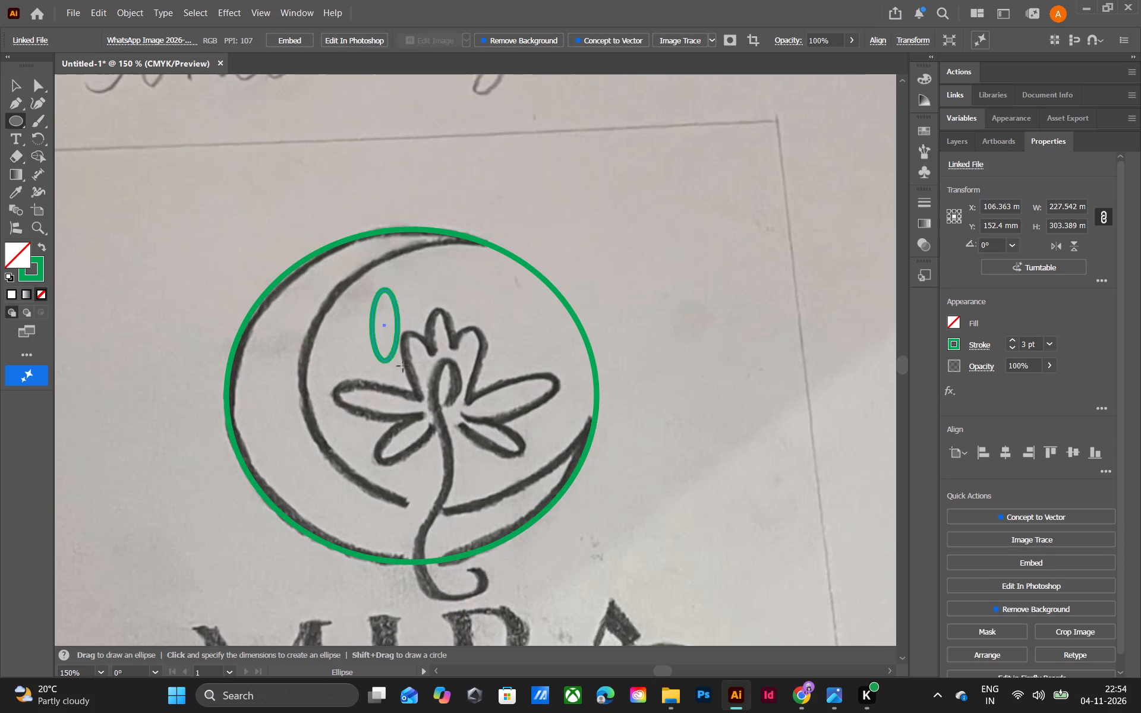
drag(403, 366, 722, 559)
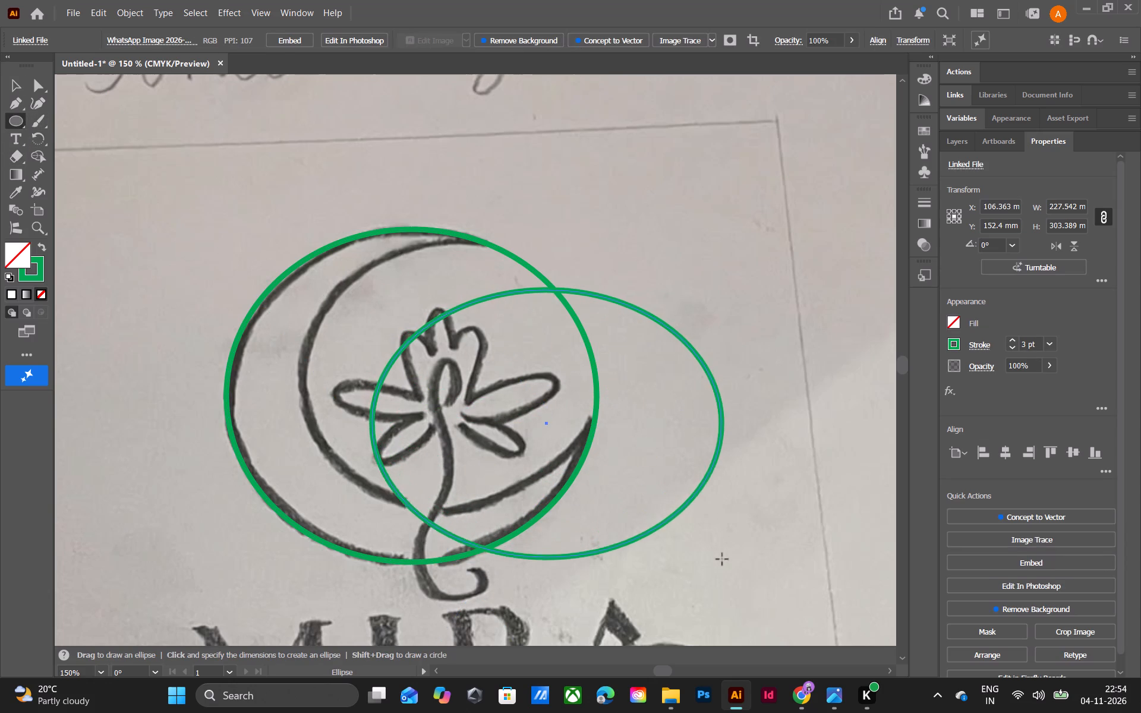
drag(722, 559, 726, 597)
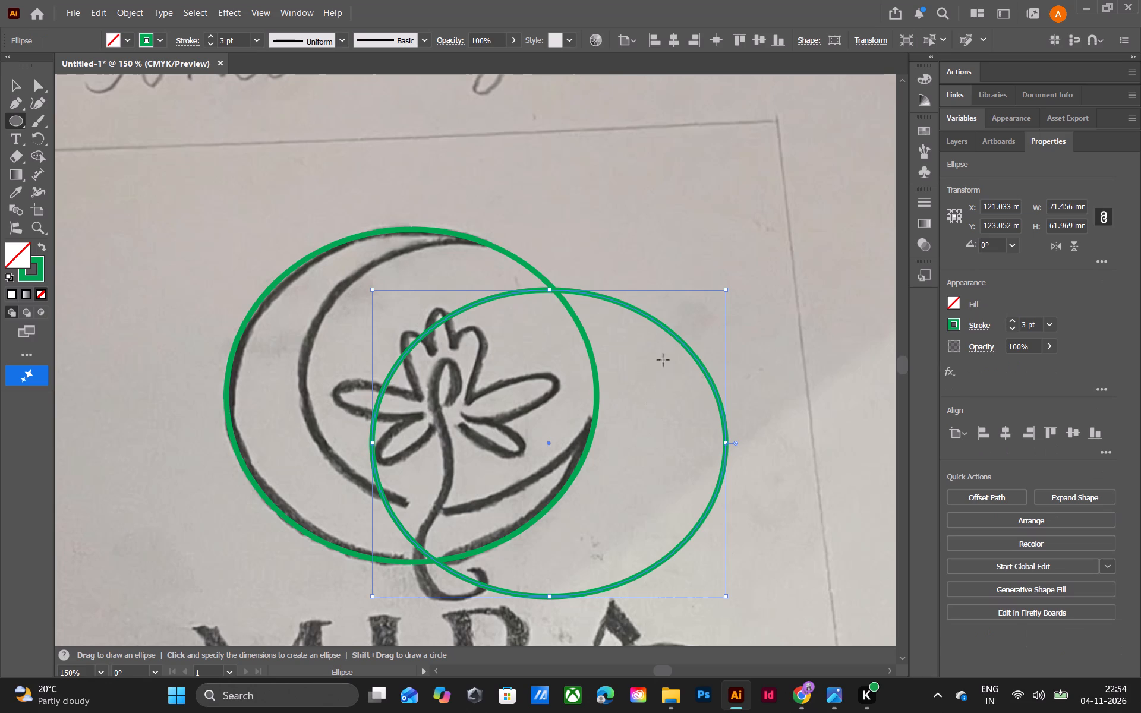
Move the second ellipse to about X 107 mm, Y 109 mm so its edge meets the crescent's inner curve.
click(15, 94)
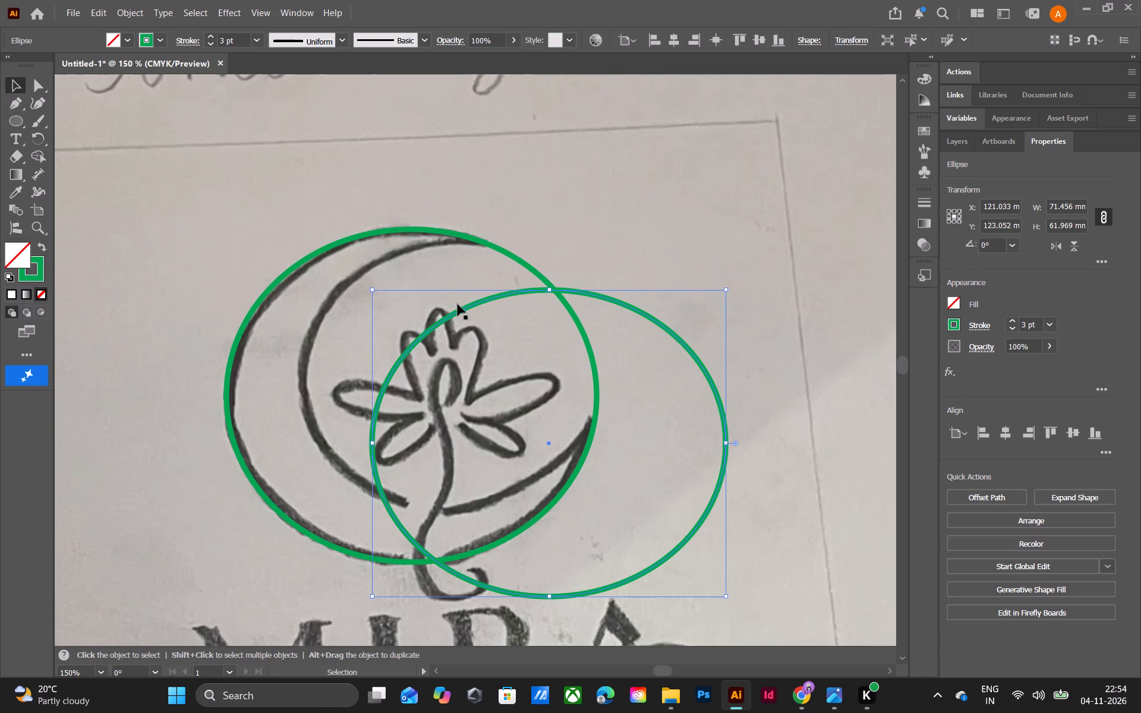
drag(459, 311, 384, 239)
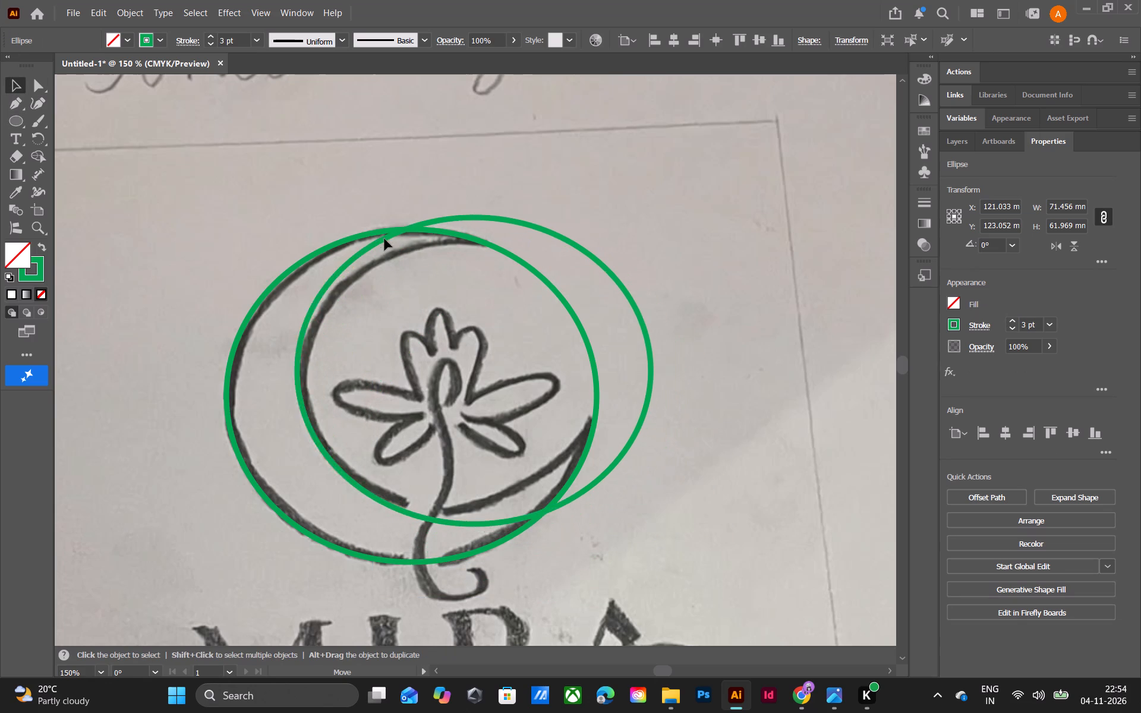
drag(384, 239, 392, 241)
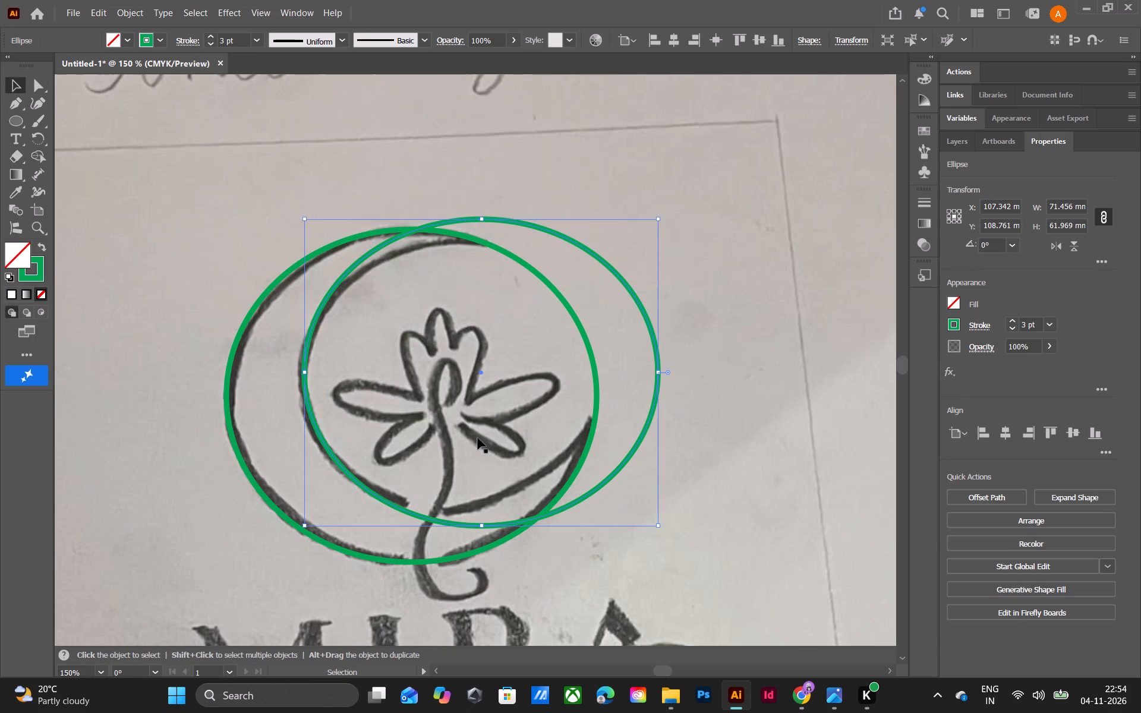
Resize the second ellipse to about 59 × 54 mm to match the sketched crescent's inner curve, and deselect it.
drag(481, 525, 459, 500)
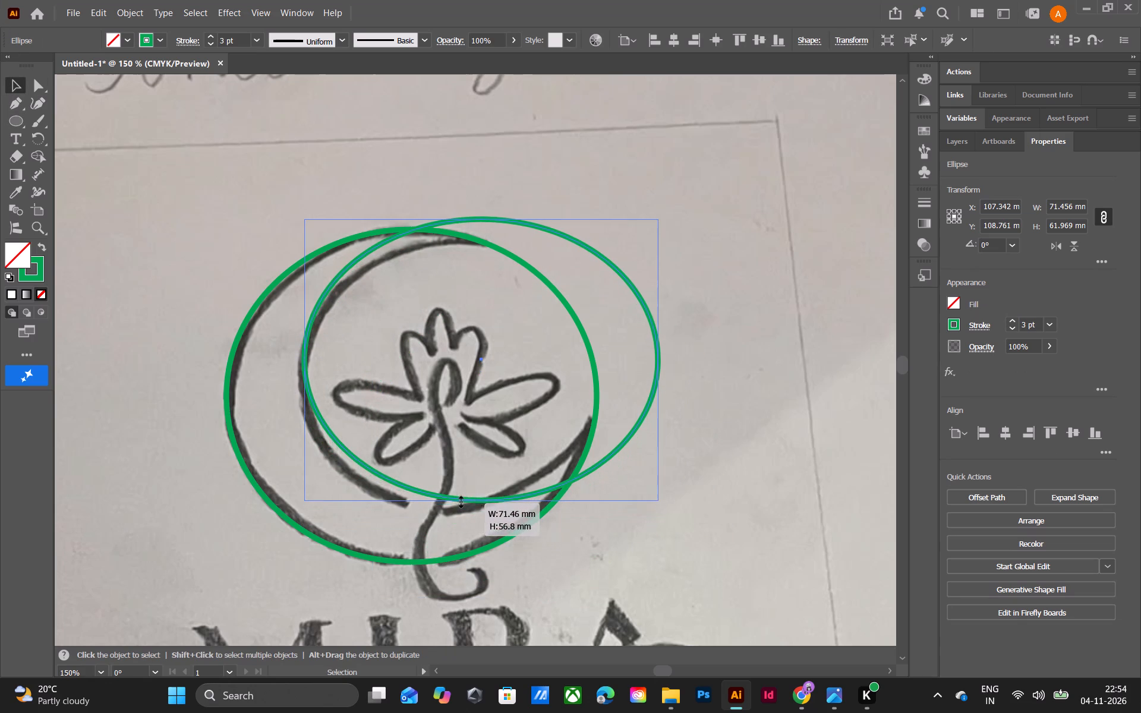
drag(459, 500, 415, 514)
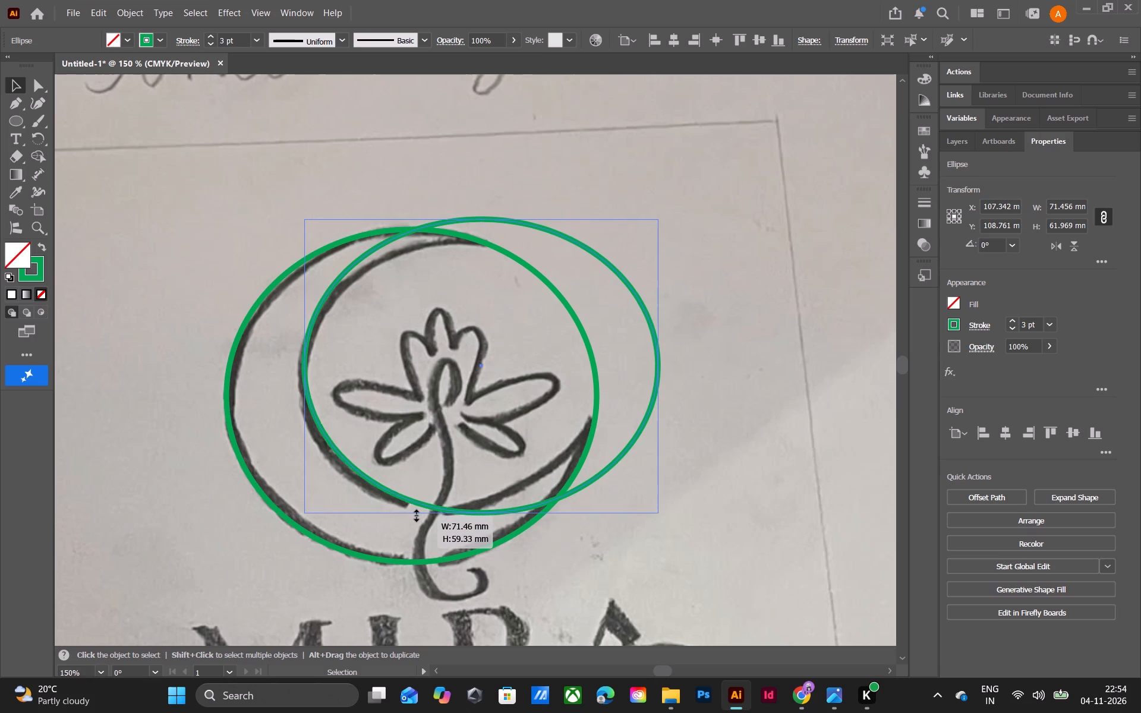
drag(415, 514, 414, 518)
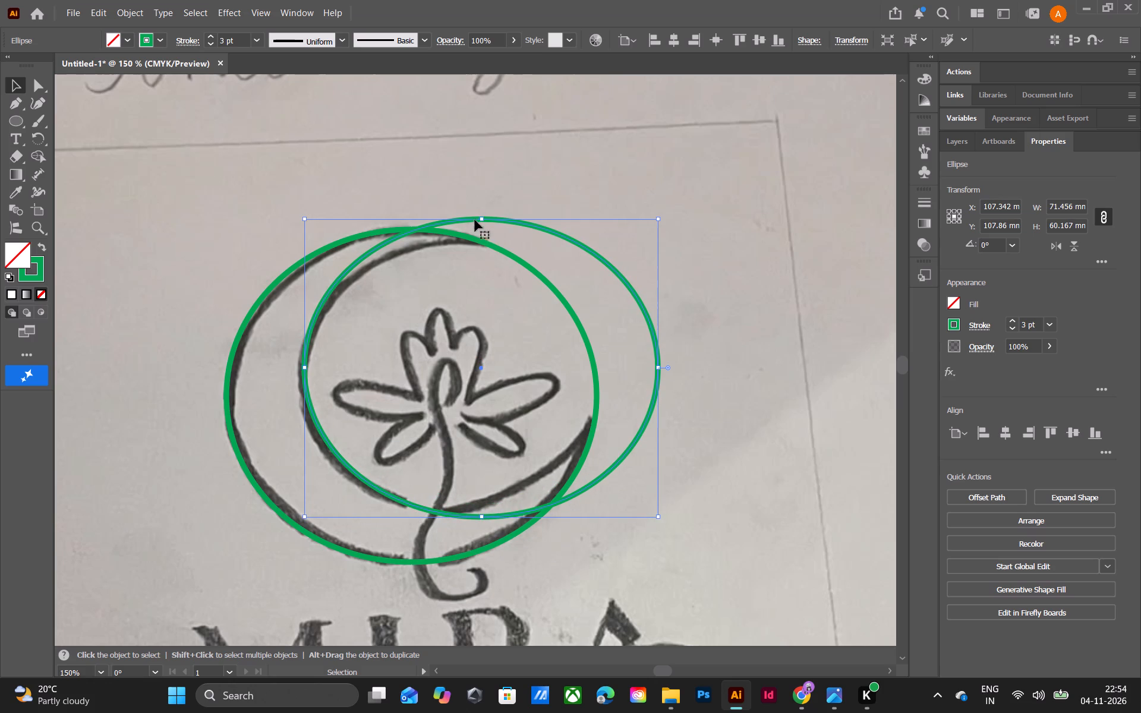
drag(478, 218, 480, 236)
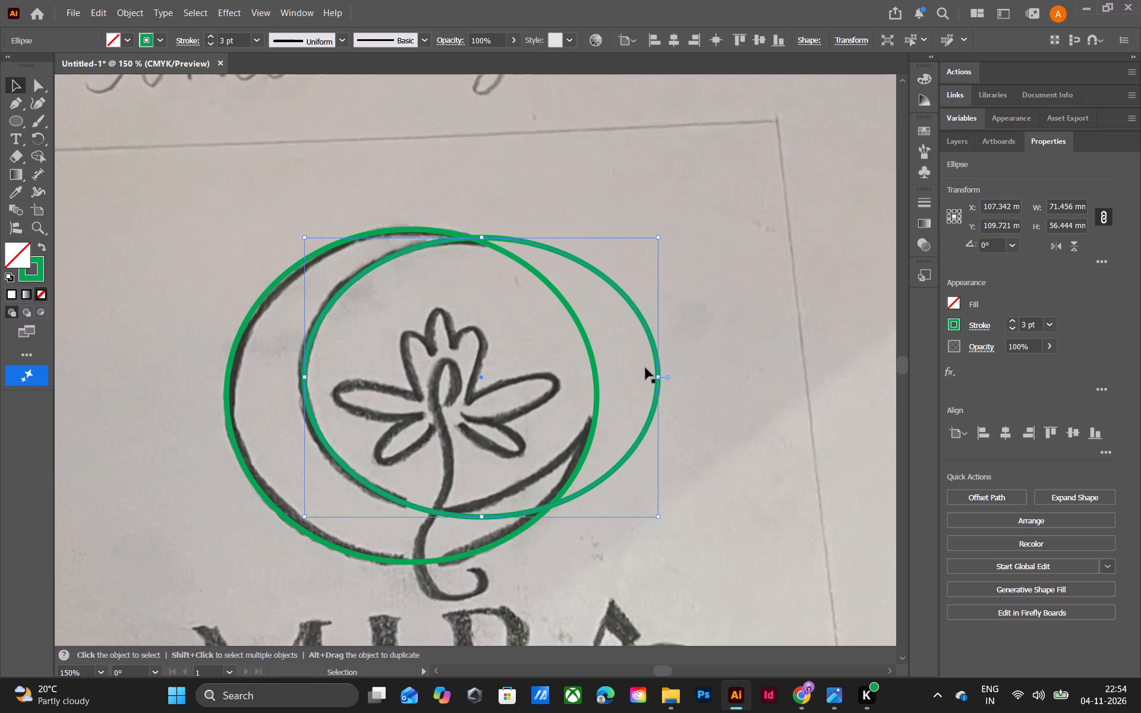
drag(657, 376, 594, 356)
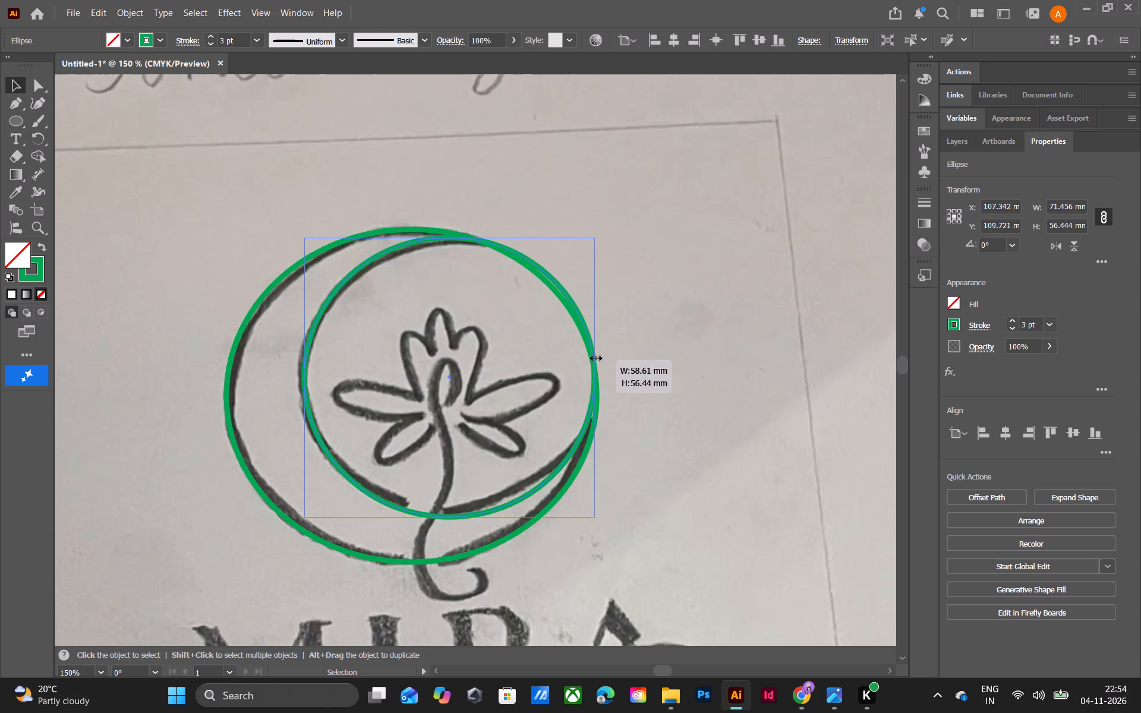
drag(594, 356, 592, 342)
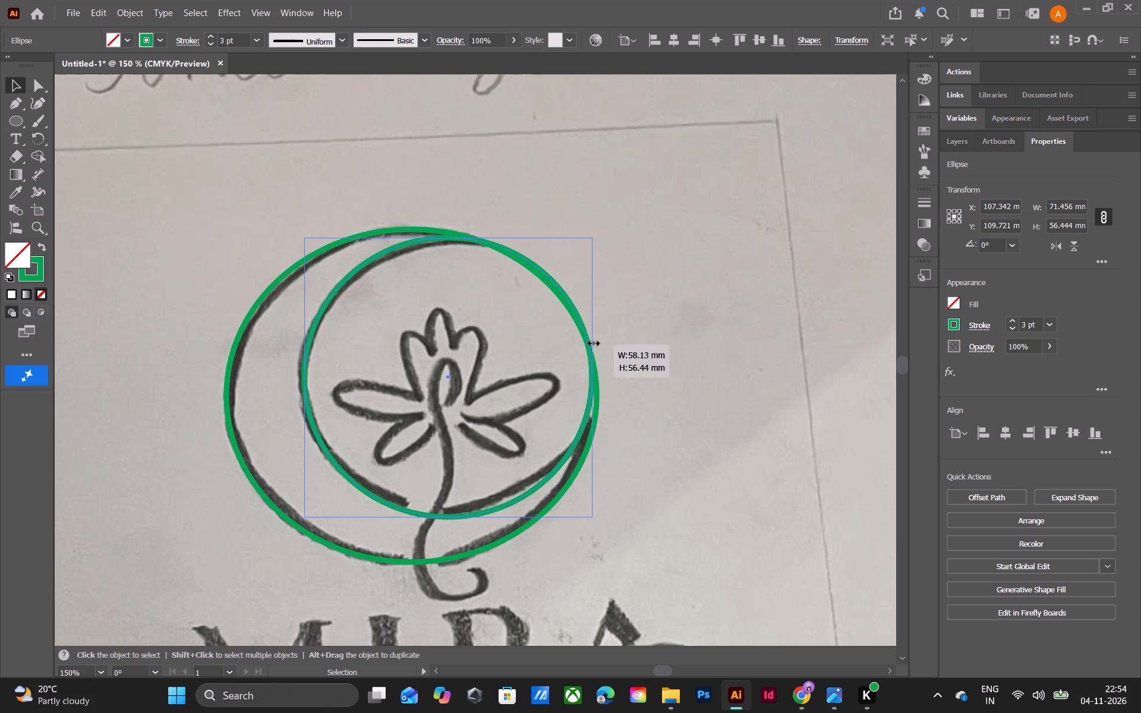
drag(592, 342, 594, 334)
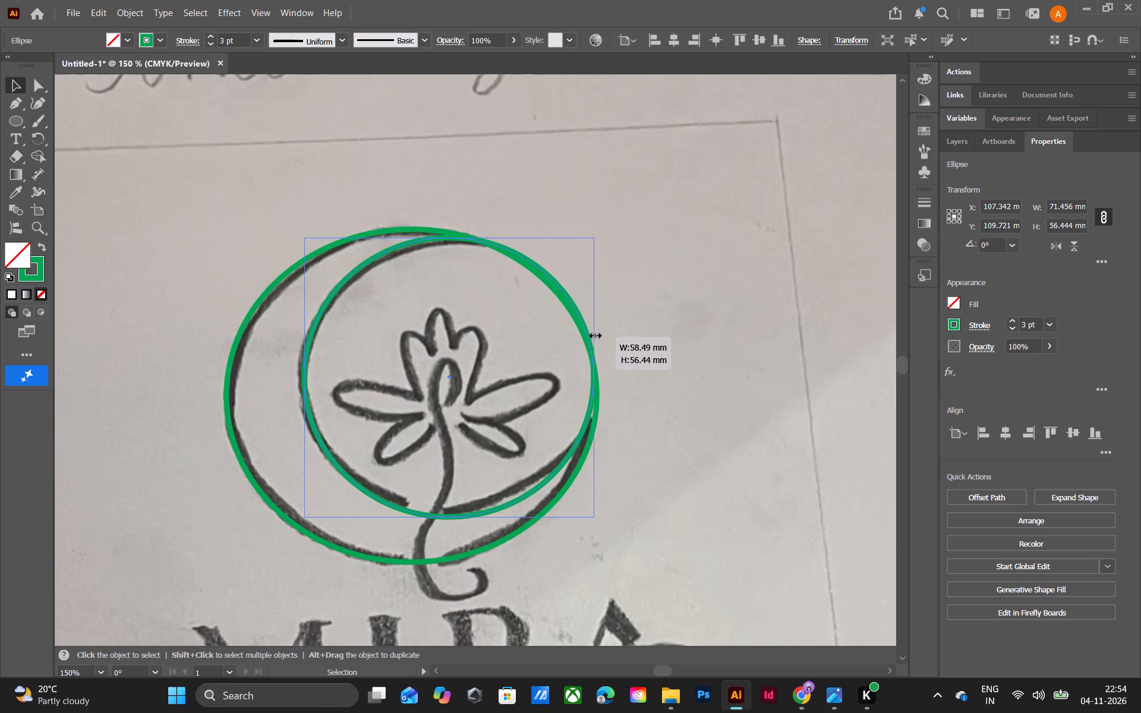
drag(594, 334, 595, 334)
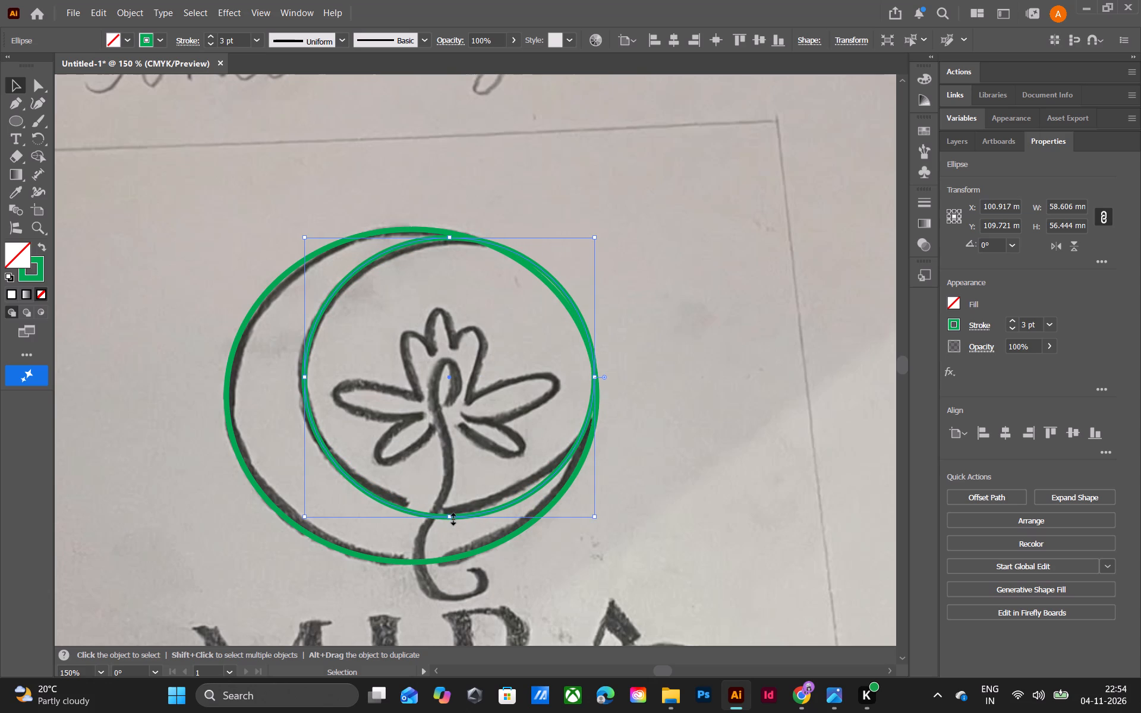
drag(449, 514, 442, 505)
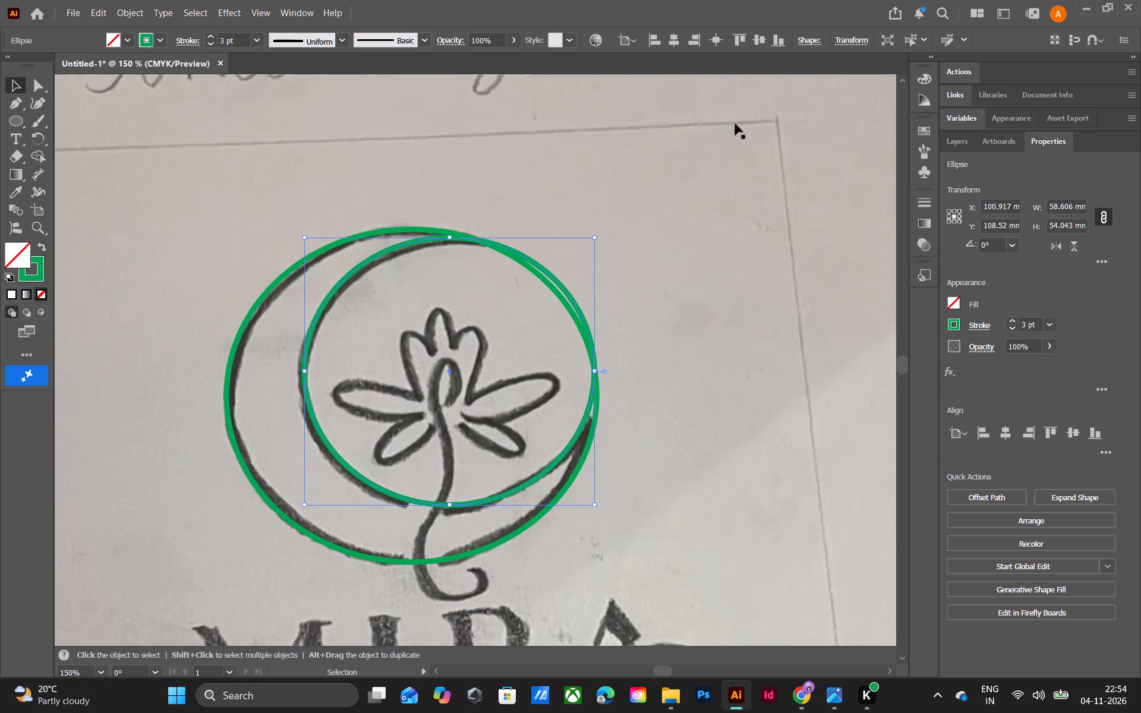
click(694, 162)
click(702, 460)
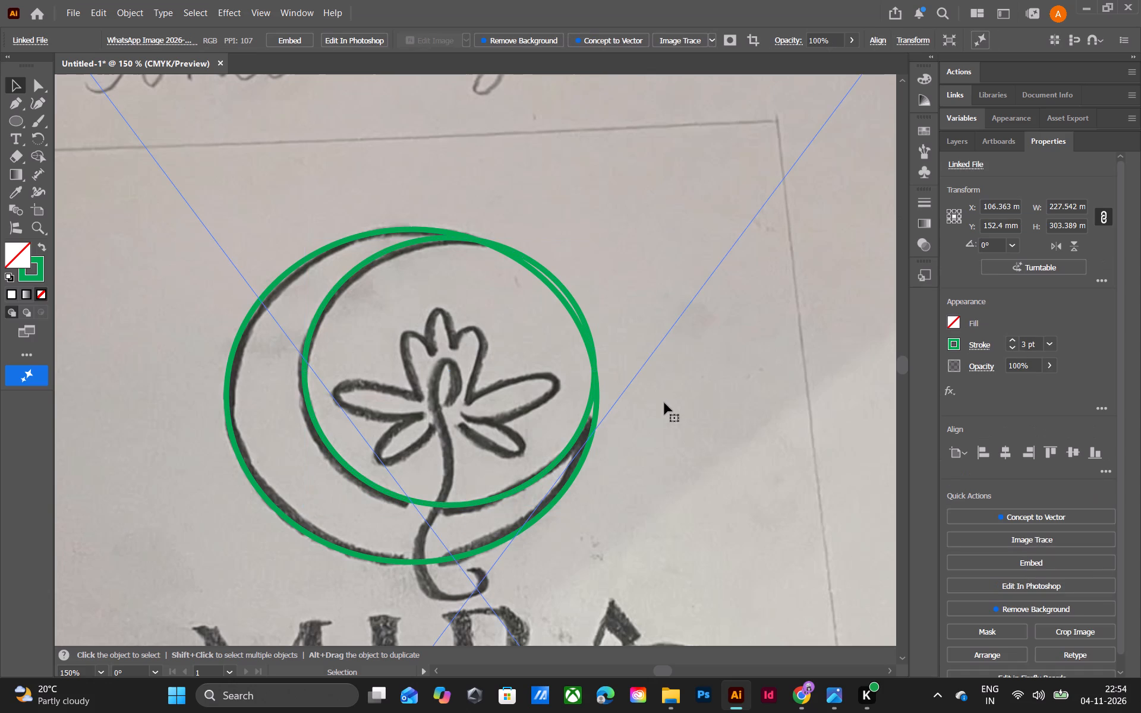
Capture a screenshot of the region containing the two green ellipses and the flower sketch.
key(shift+super+s)
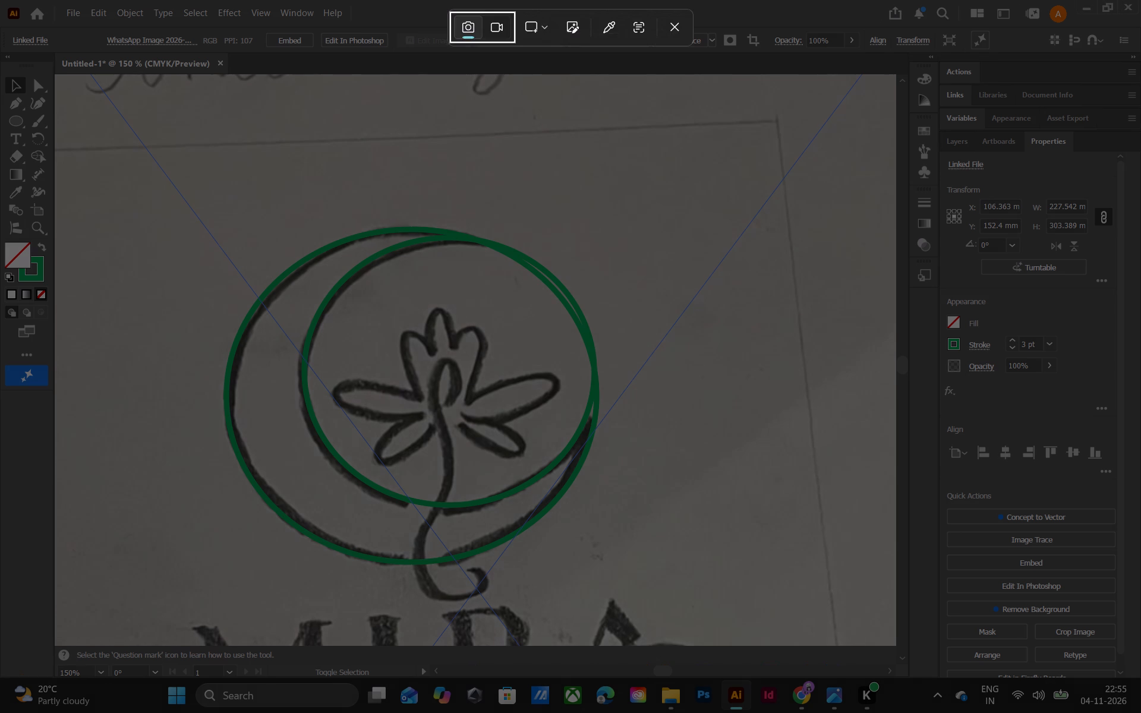
drag(196, 234, 657, 601)
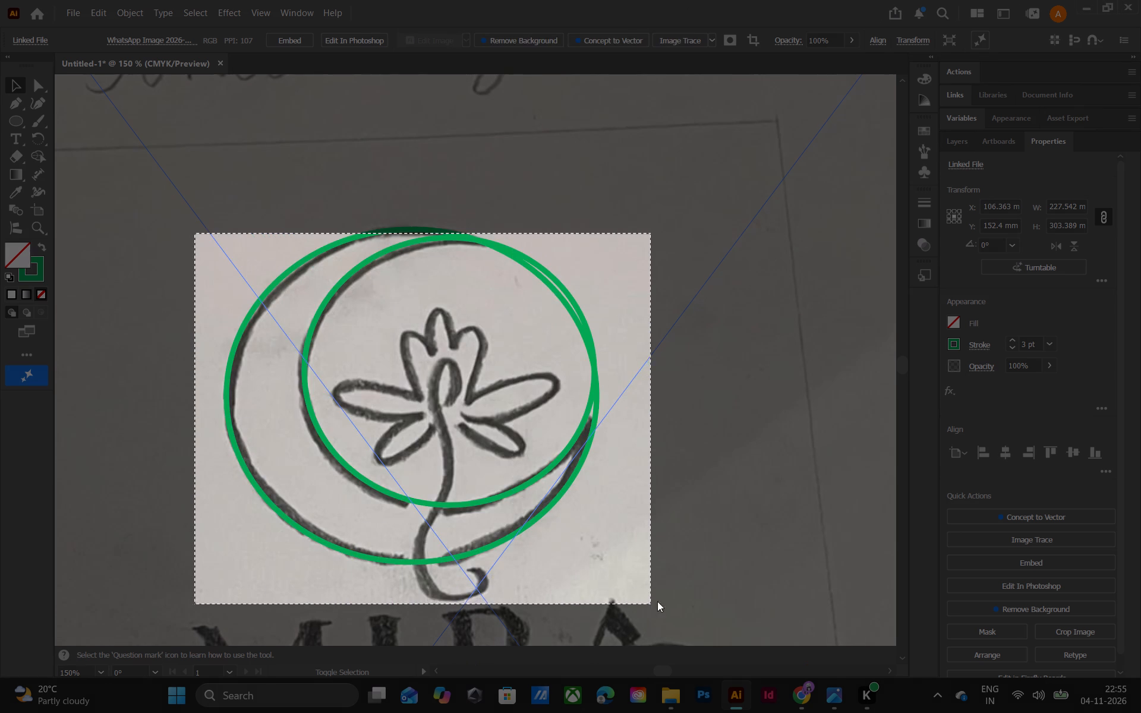
drag(657, 601, 664, 599)
click(800, 693)
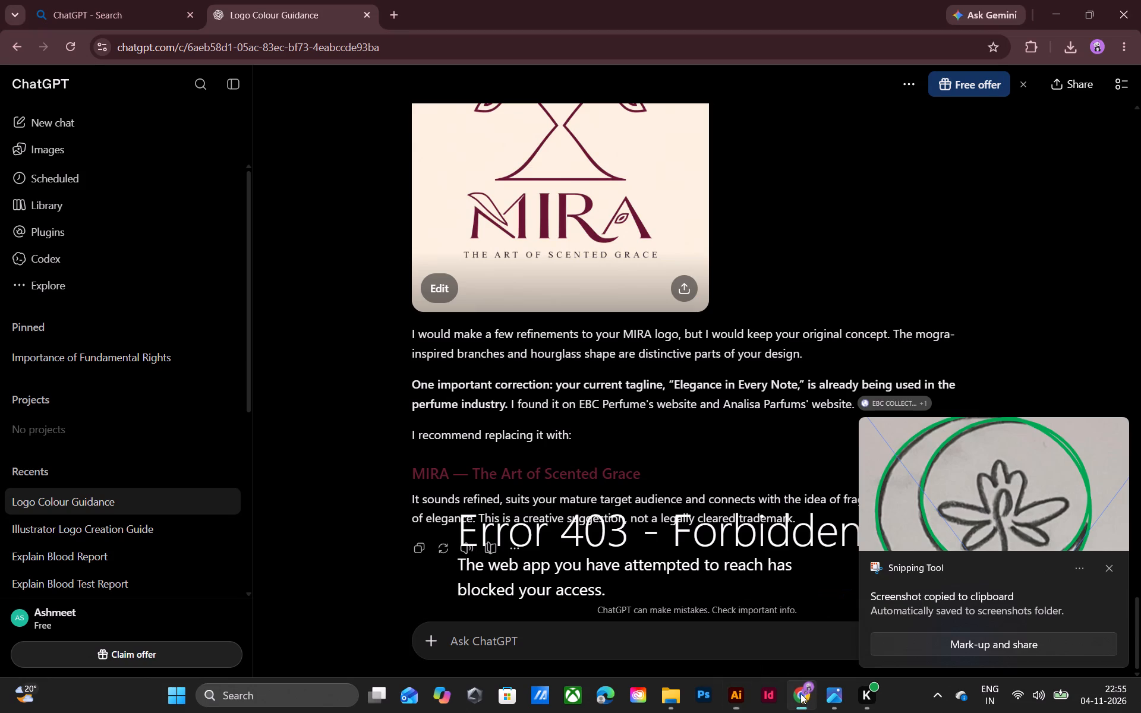
click(444, 638)
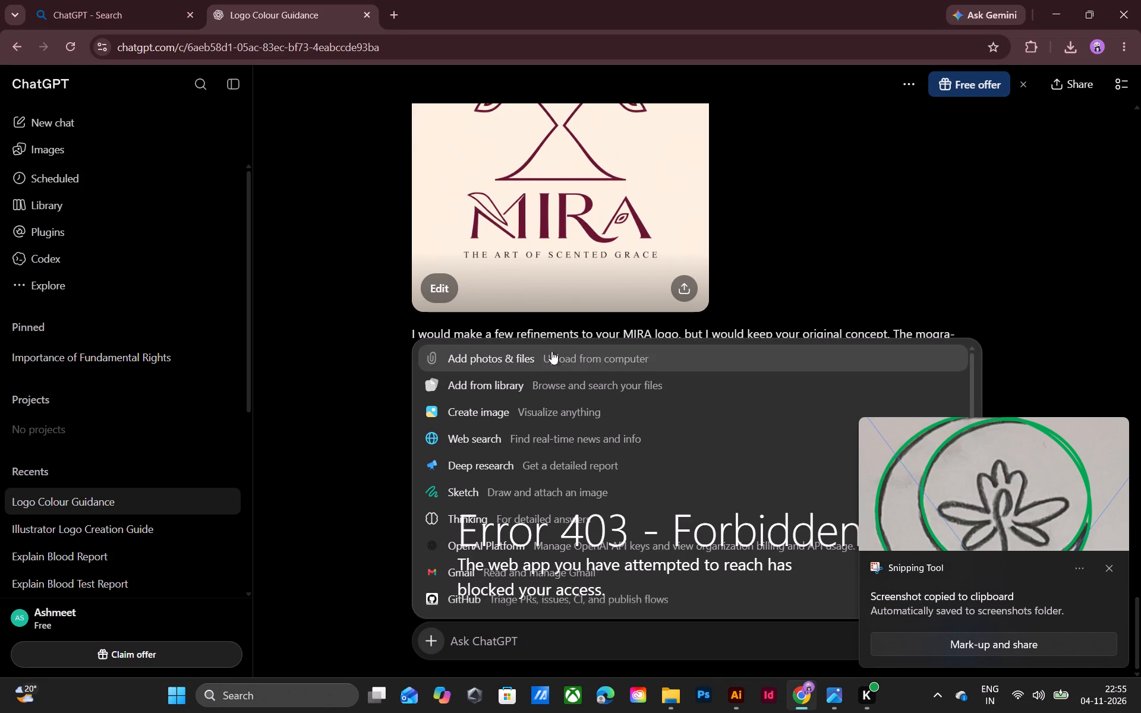
click(535, 367)
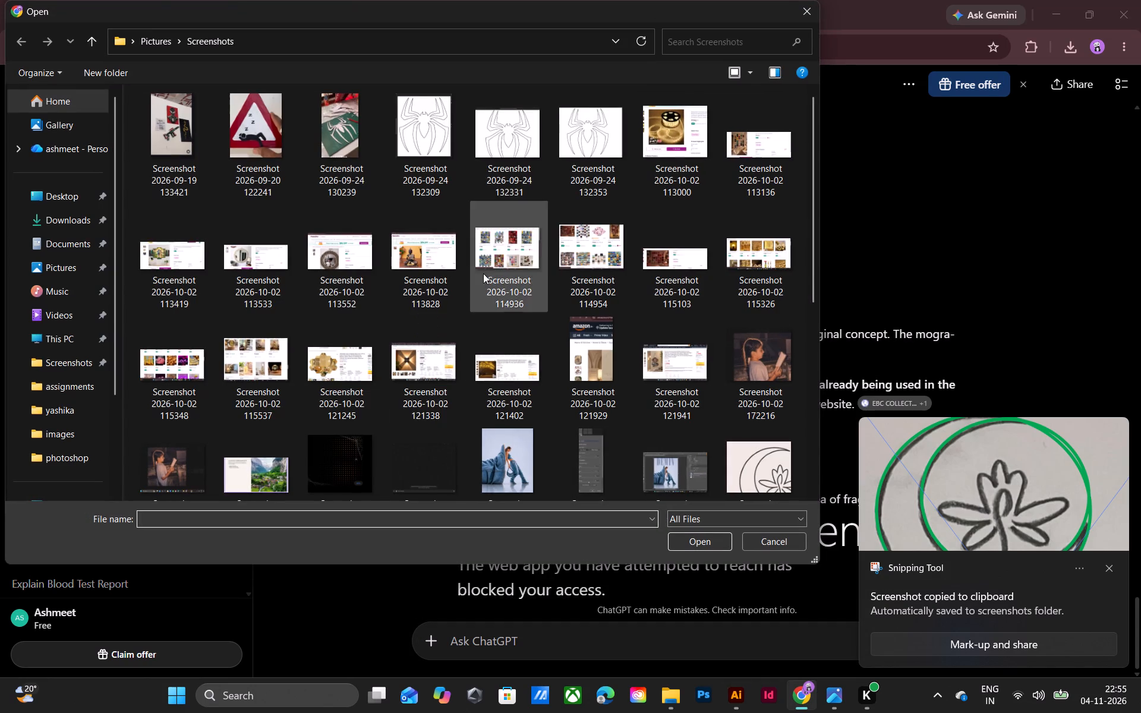
scroll(483, 273, down, 14)
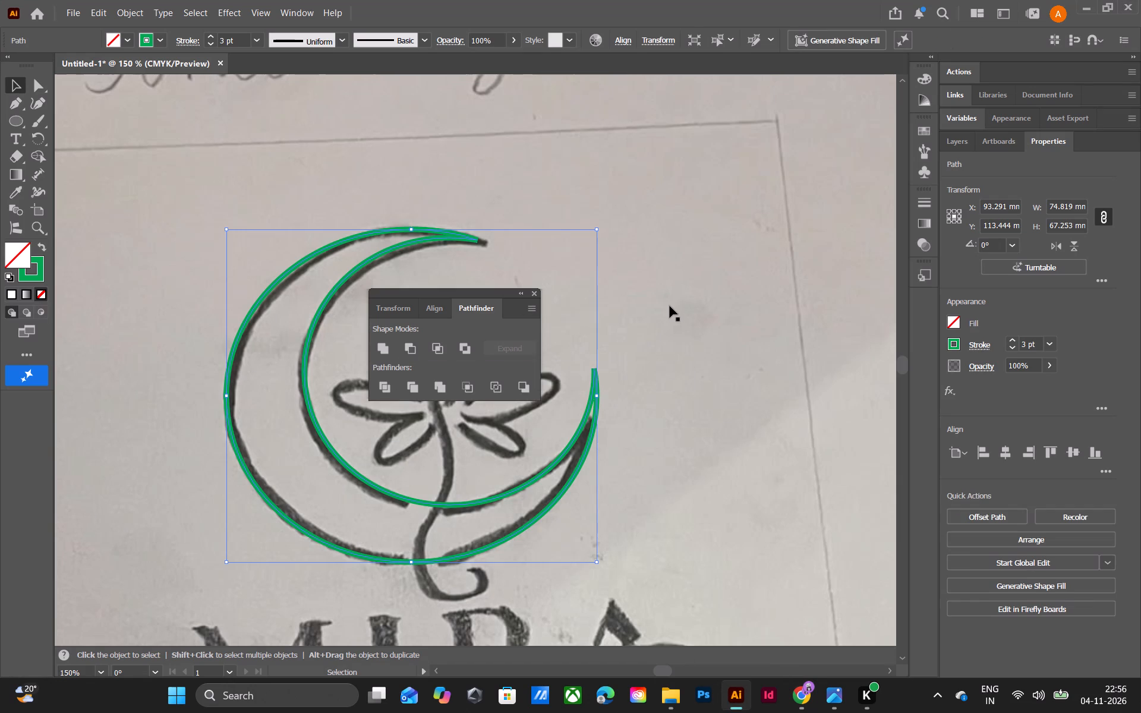
click(669, 305)
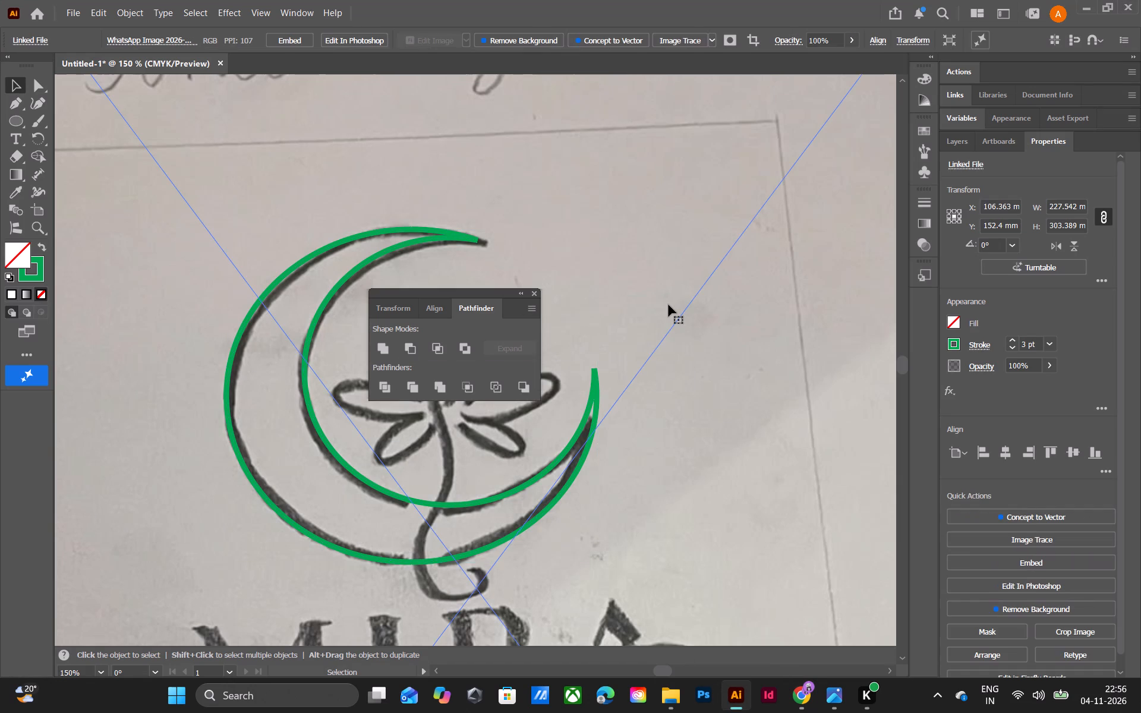
click(606, 356)
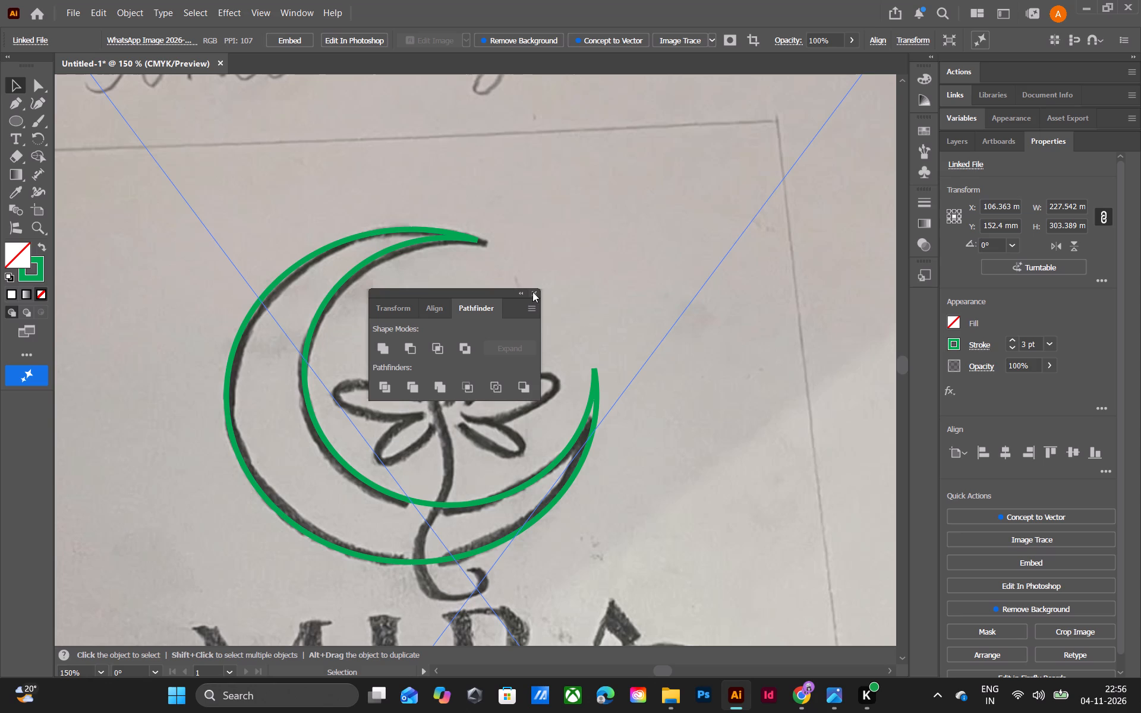
click(532, 292)
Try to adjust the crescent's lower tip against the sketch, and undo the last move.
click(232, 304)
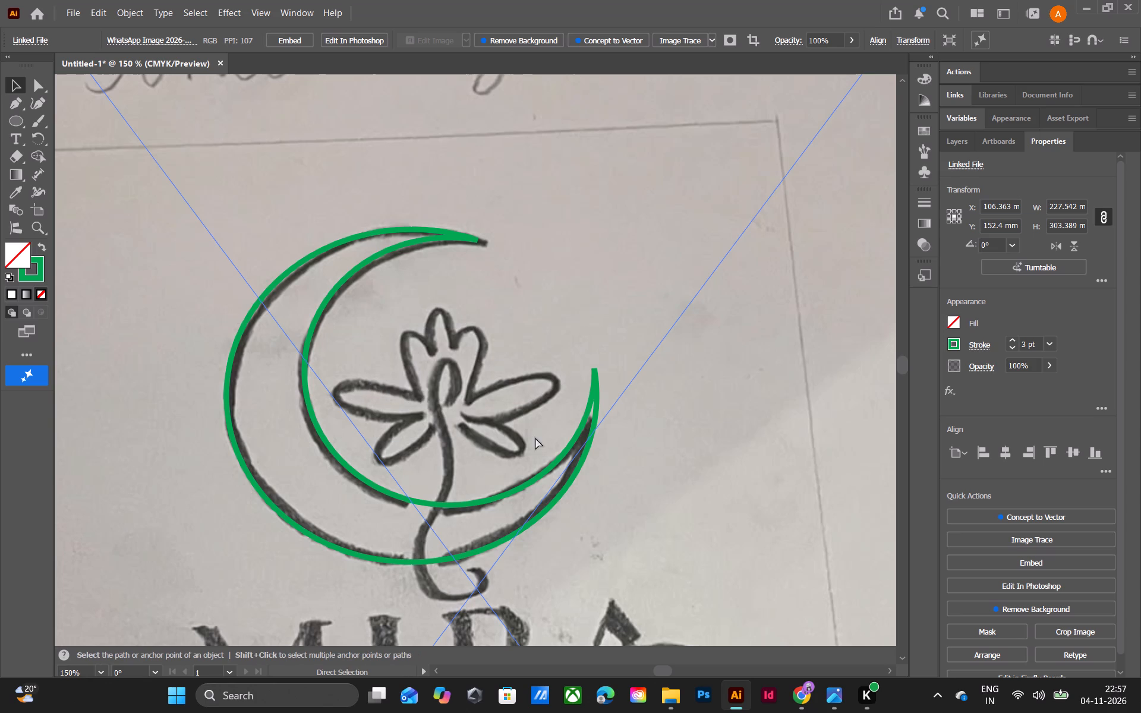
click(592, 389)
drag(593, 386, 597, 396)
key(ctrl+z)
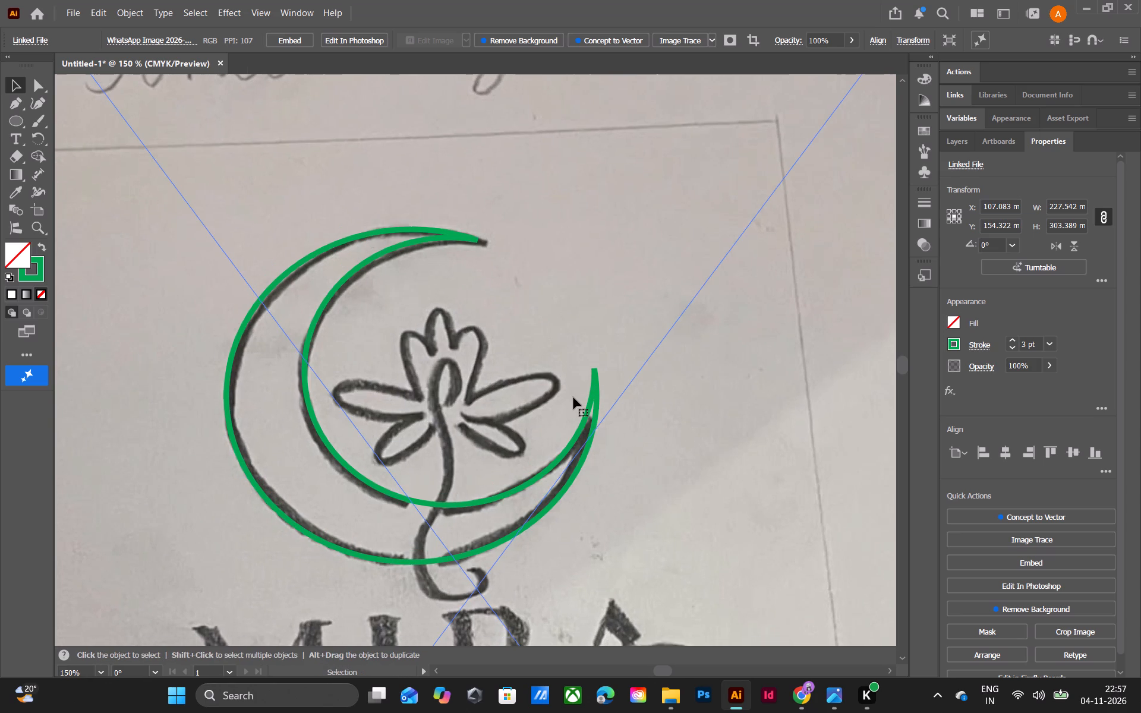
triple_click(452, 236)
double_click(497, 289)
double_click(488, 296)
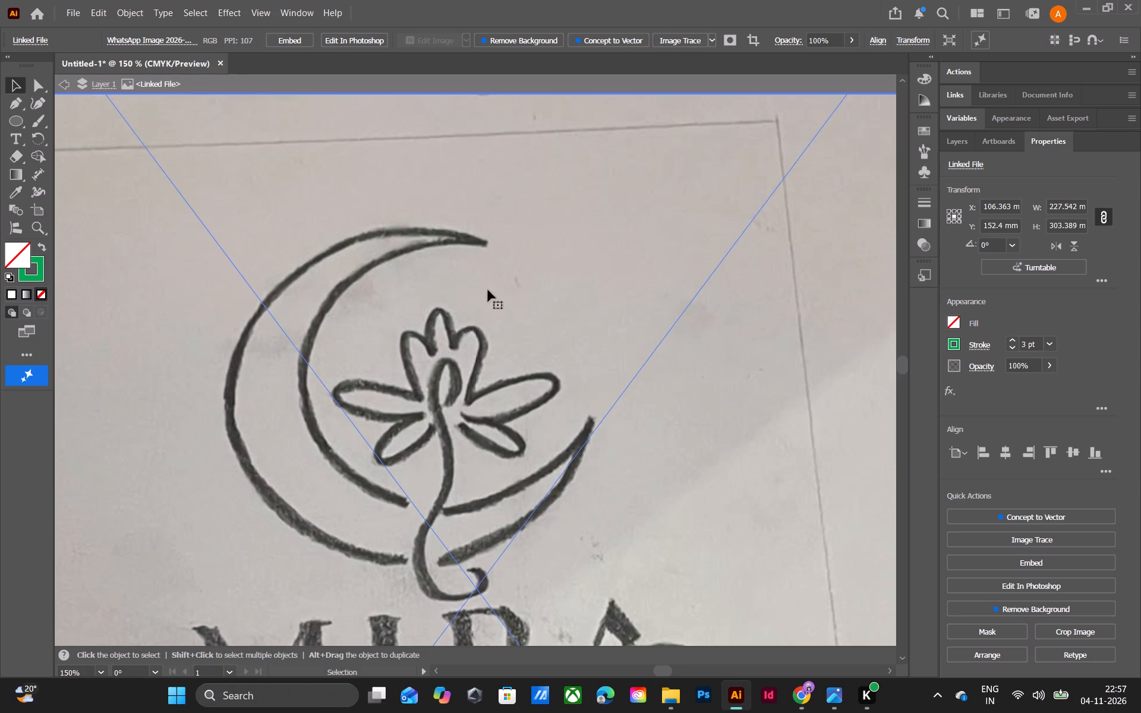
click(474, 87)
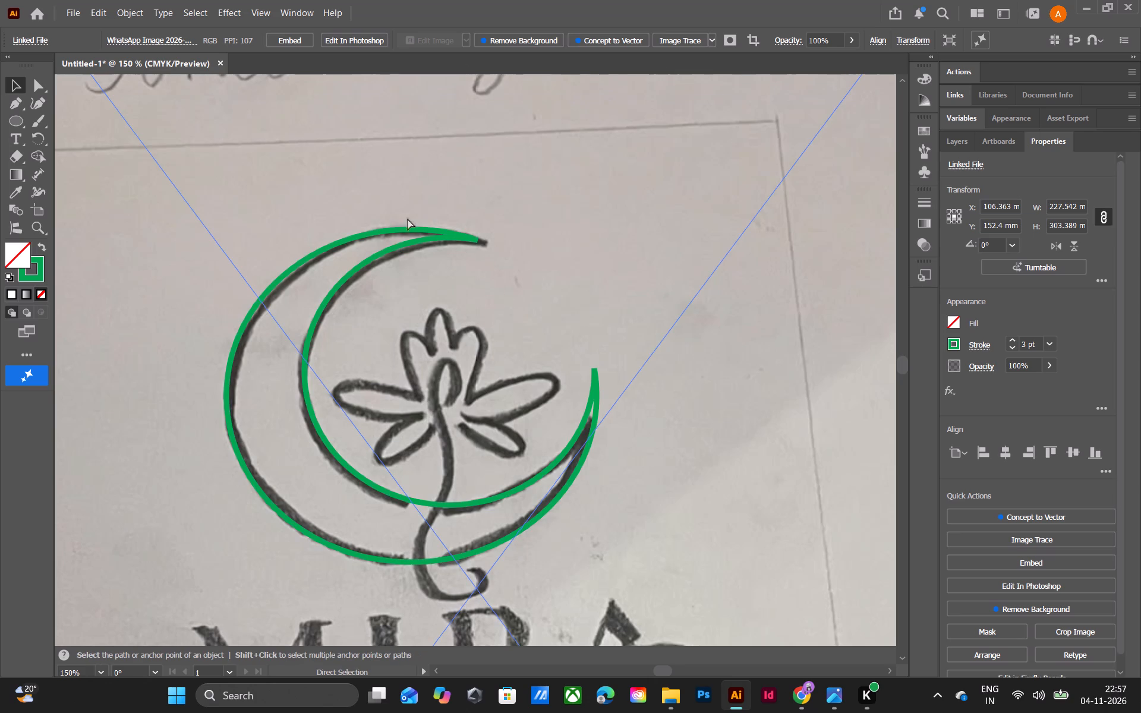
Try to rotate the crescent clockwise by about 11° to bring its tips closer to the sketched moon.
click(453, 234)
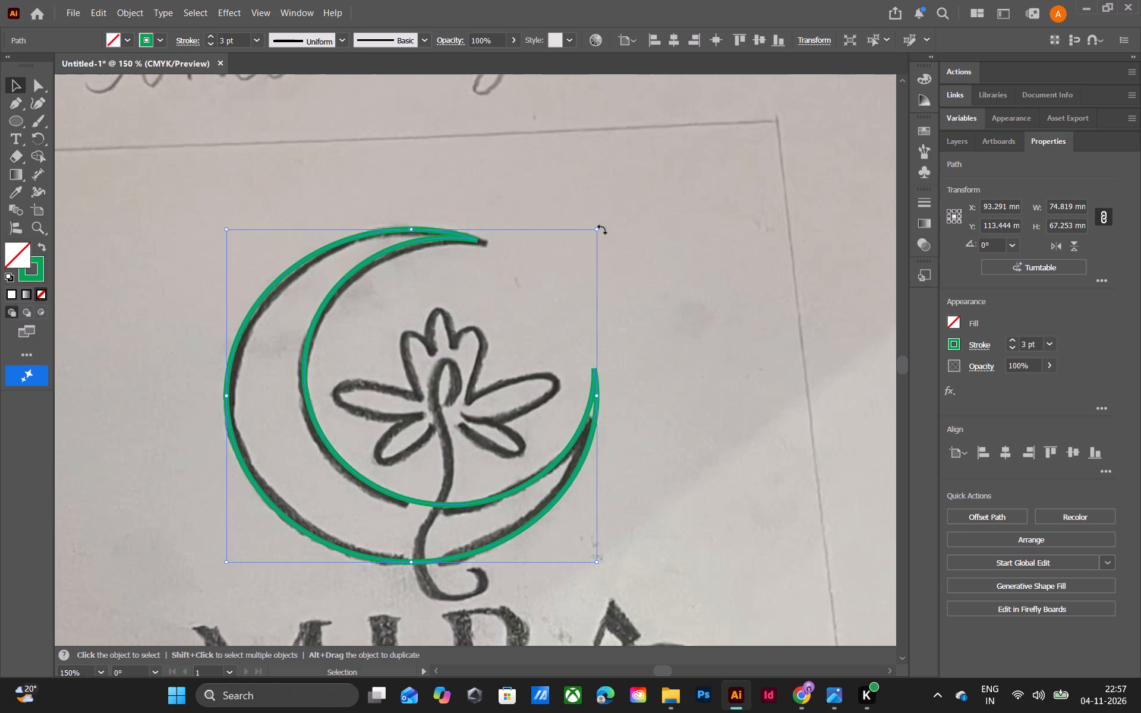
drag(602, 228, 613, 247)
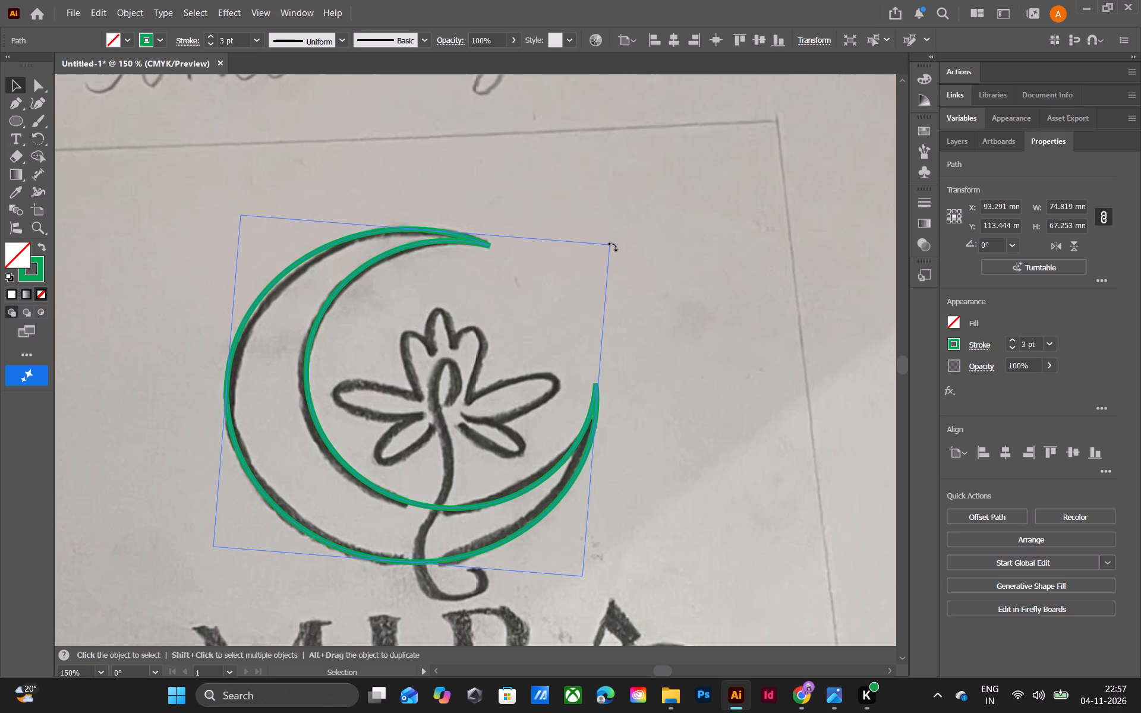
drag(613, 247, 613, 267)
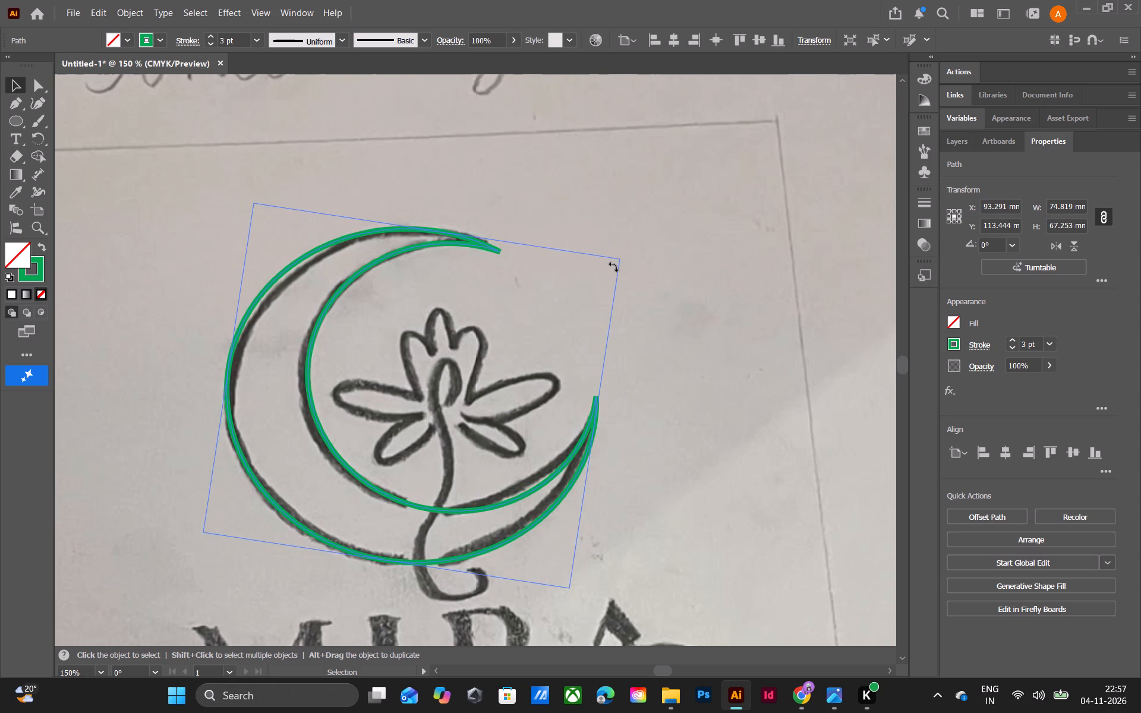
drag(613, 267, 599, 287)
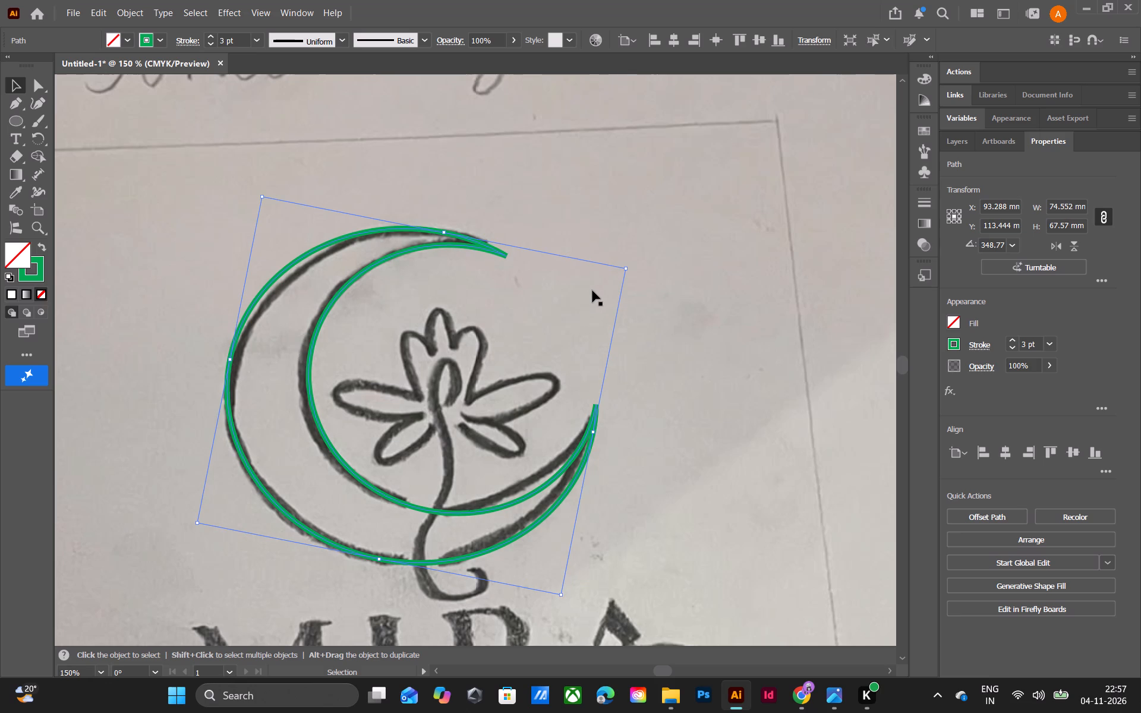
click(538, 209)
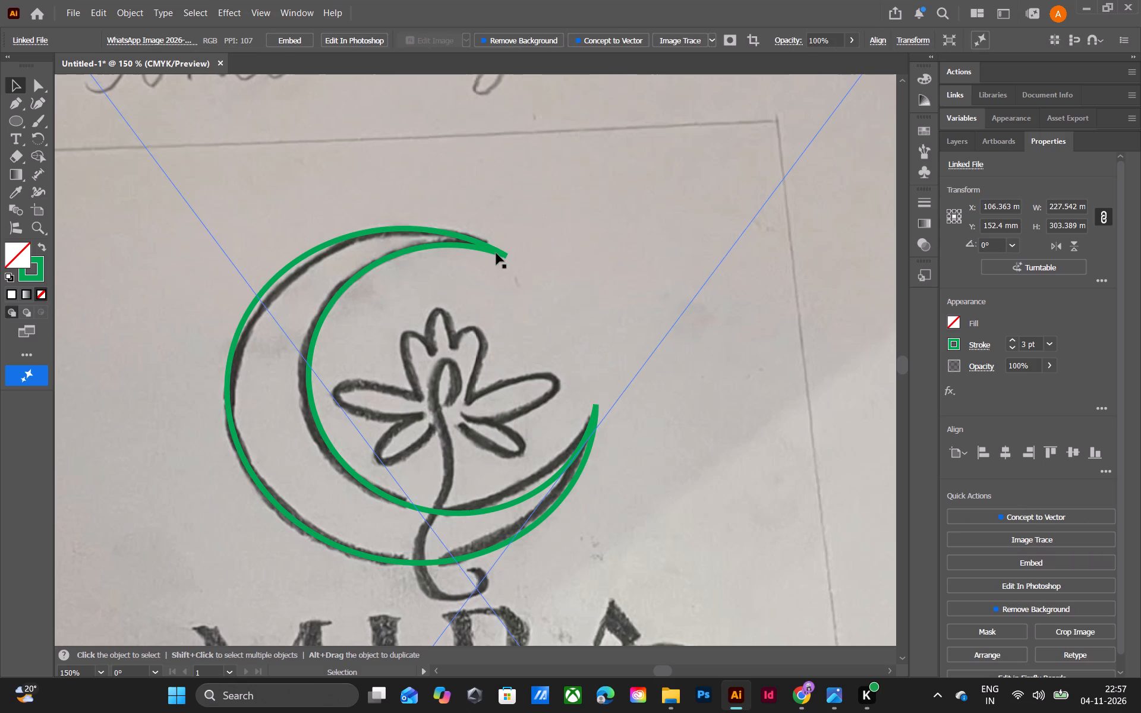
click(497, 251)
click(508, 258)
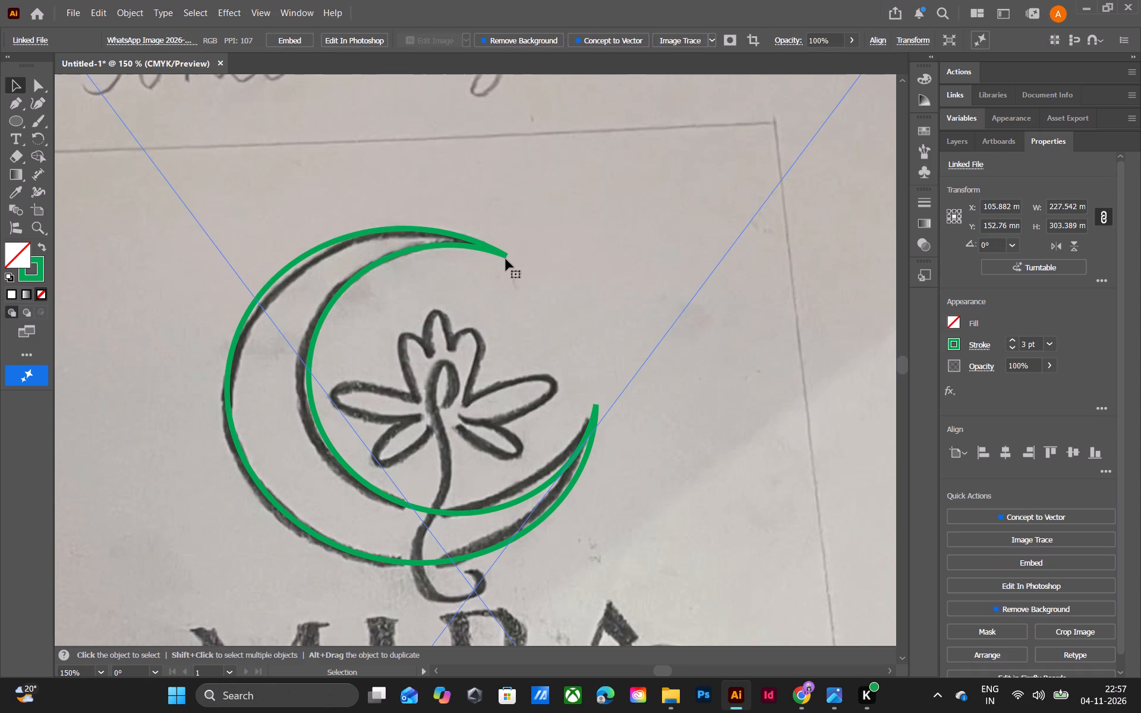
Undo the recent edits back past the crescent's rotation and Minus Front cut, to the two separate ellipses.
key(ctrl+z)
key(ctrl+z)
key(ctrl+z)
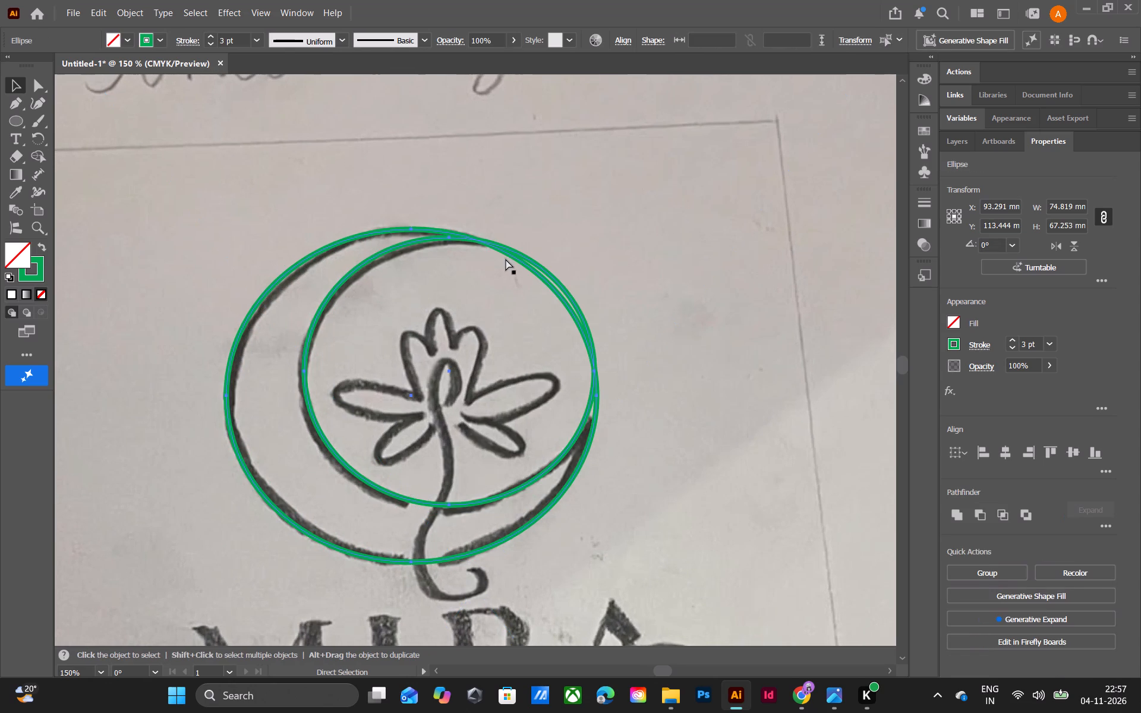
key(ctrl+z)
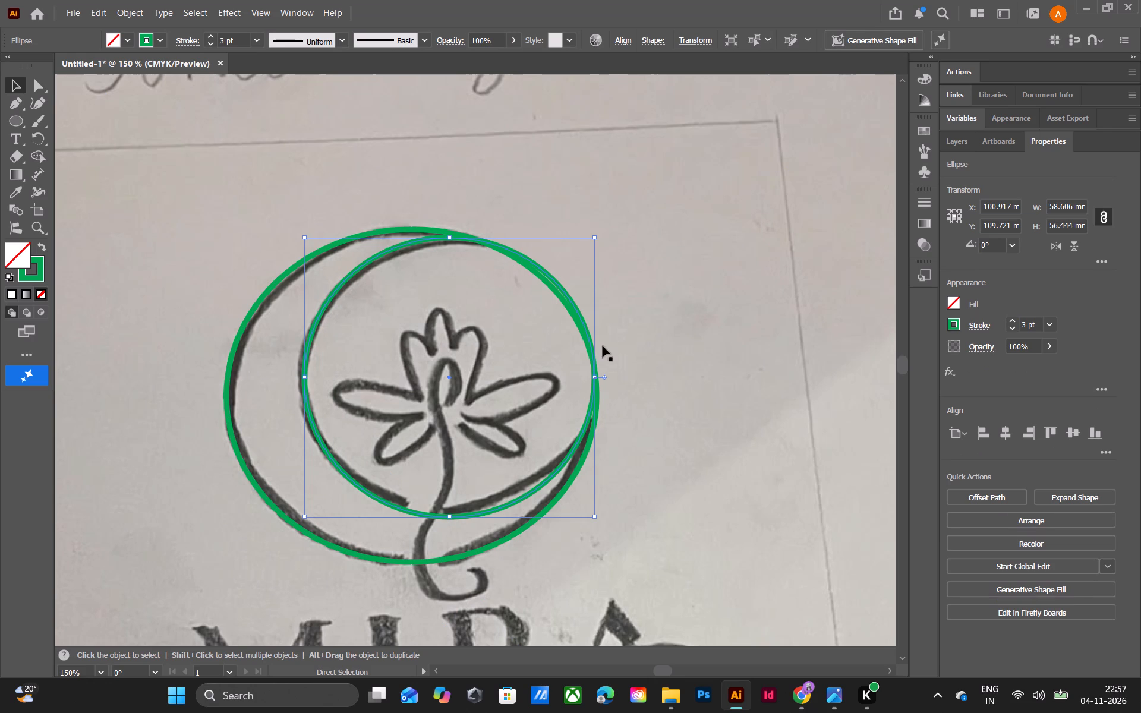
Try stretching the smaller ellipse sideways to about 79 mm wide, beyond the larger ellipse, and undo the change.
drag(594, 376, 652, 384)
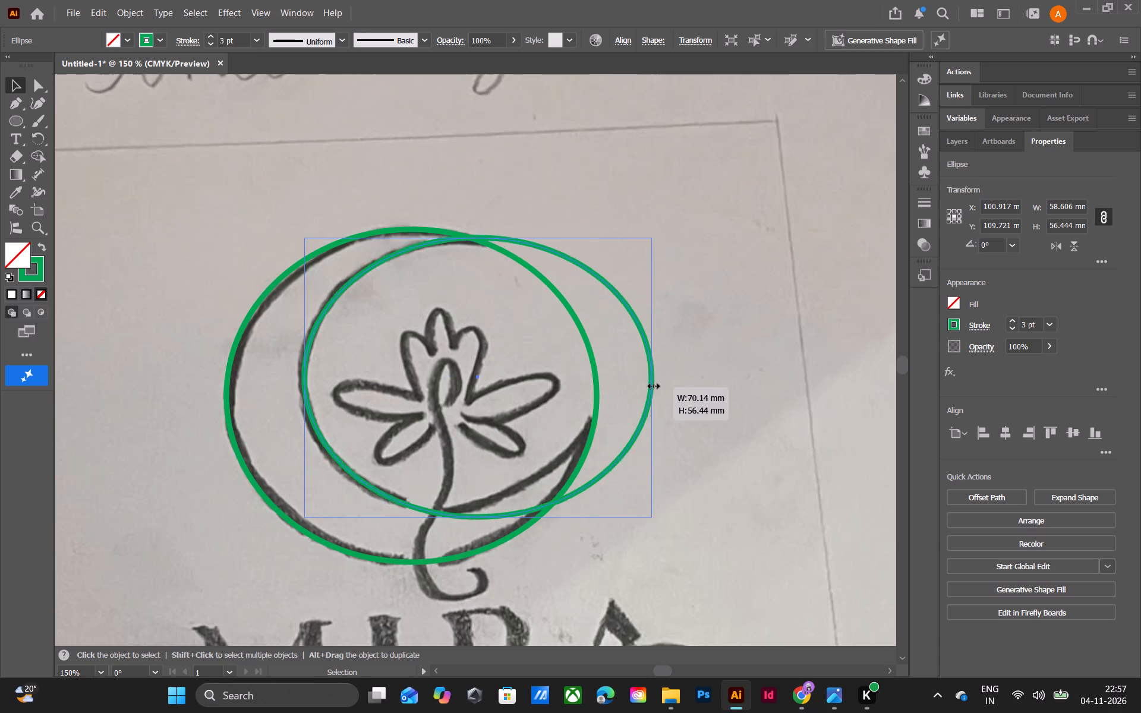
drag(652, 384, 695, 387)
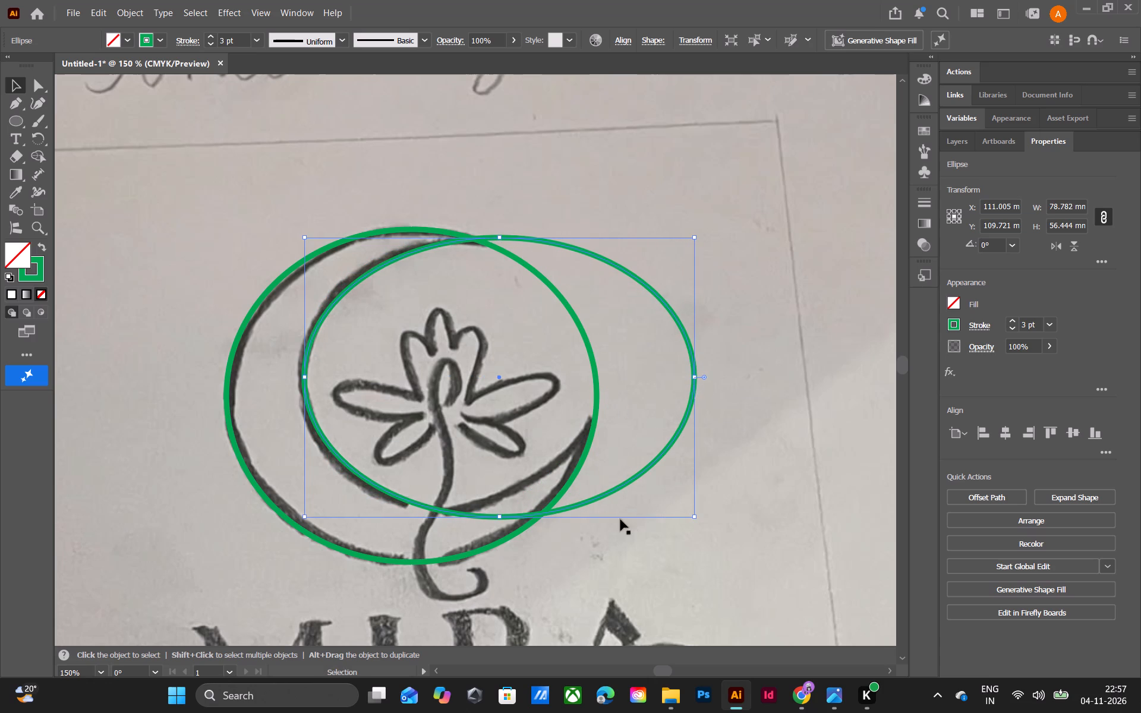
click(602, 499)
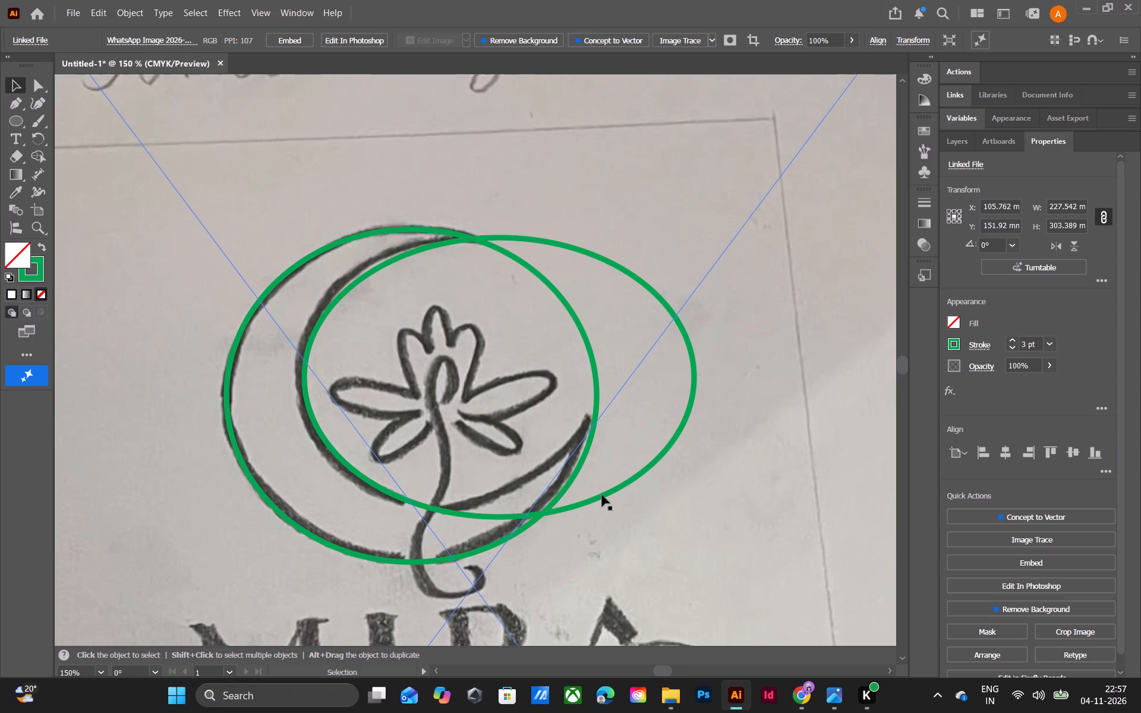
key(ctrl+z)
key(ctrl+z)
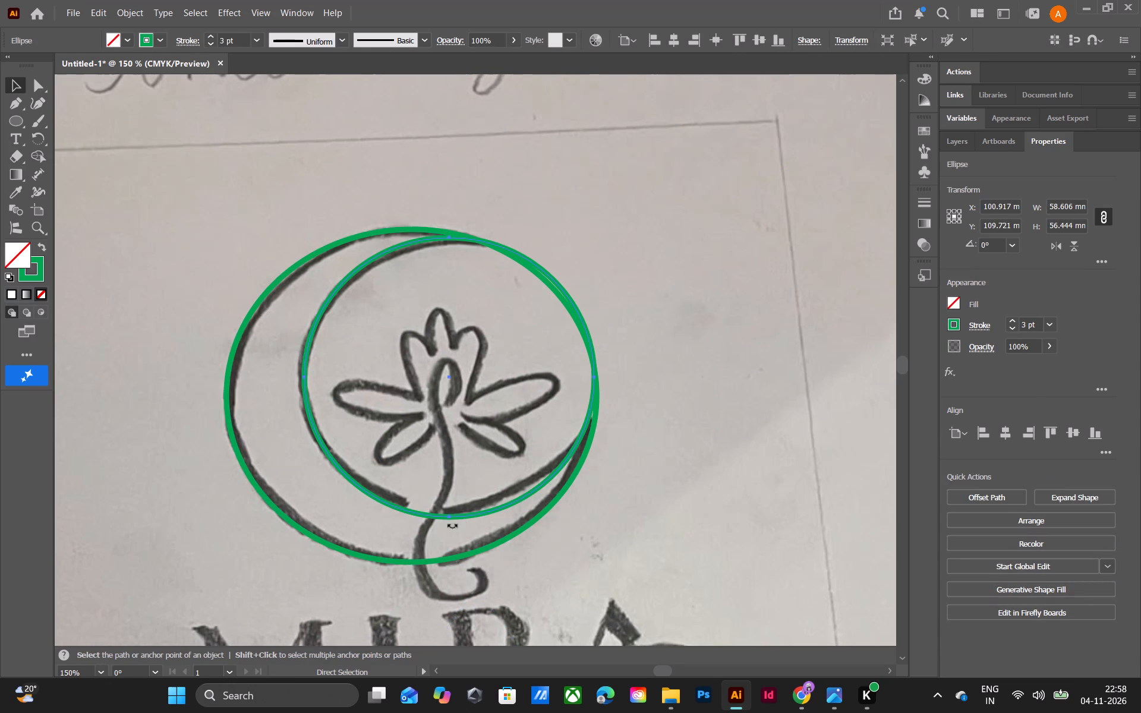
Resize the smaller ellipse to about 59.2 mm wide and 53.4 mm high, fitting it to the sketched inner moon curve.
drag(446, 515, 447, 509)
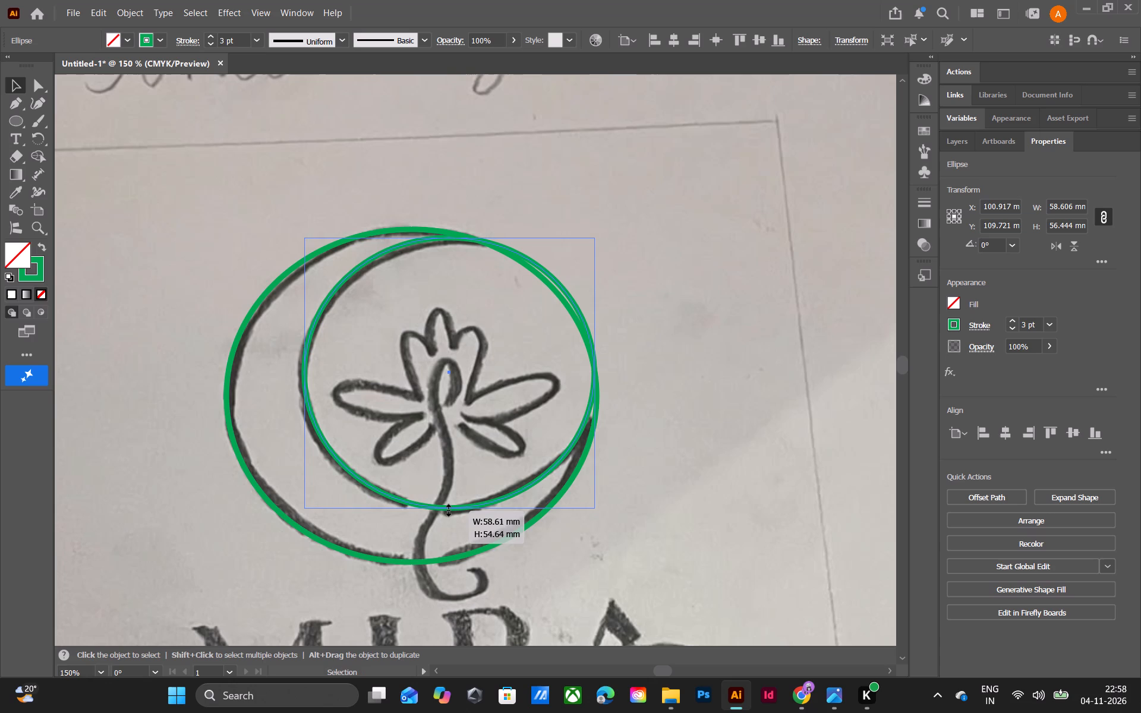
drag(447, 509, 447, 507)
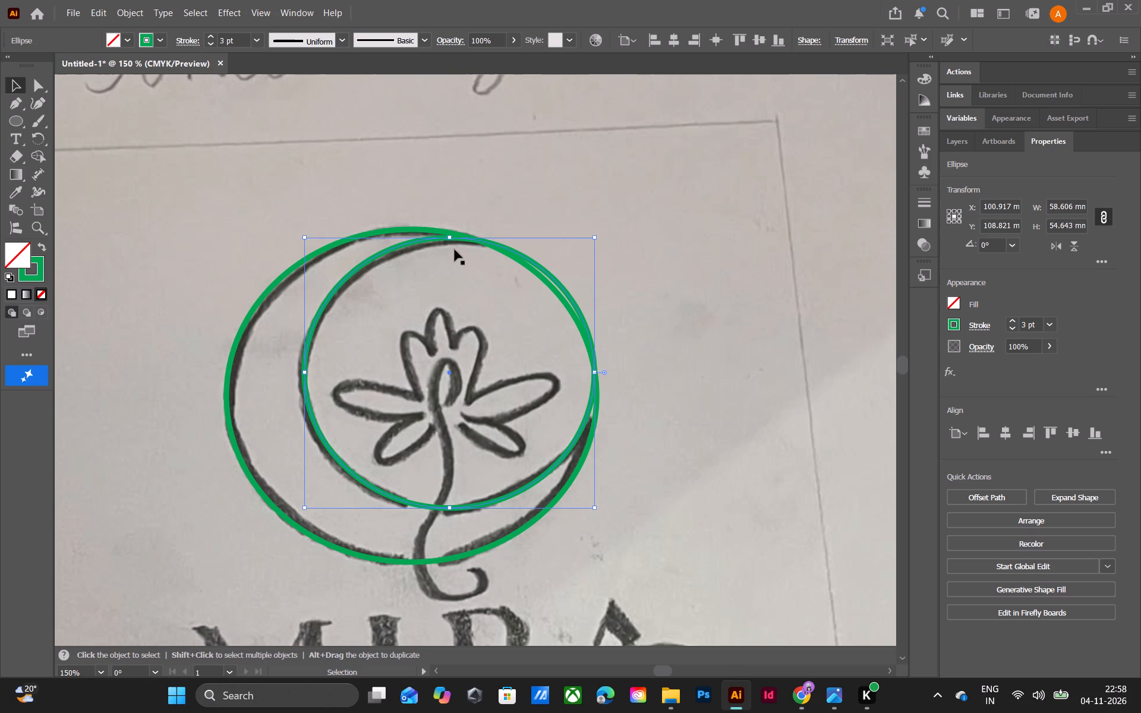
drag(447, 236, 450, 244)
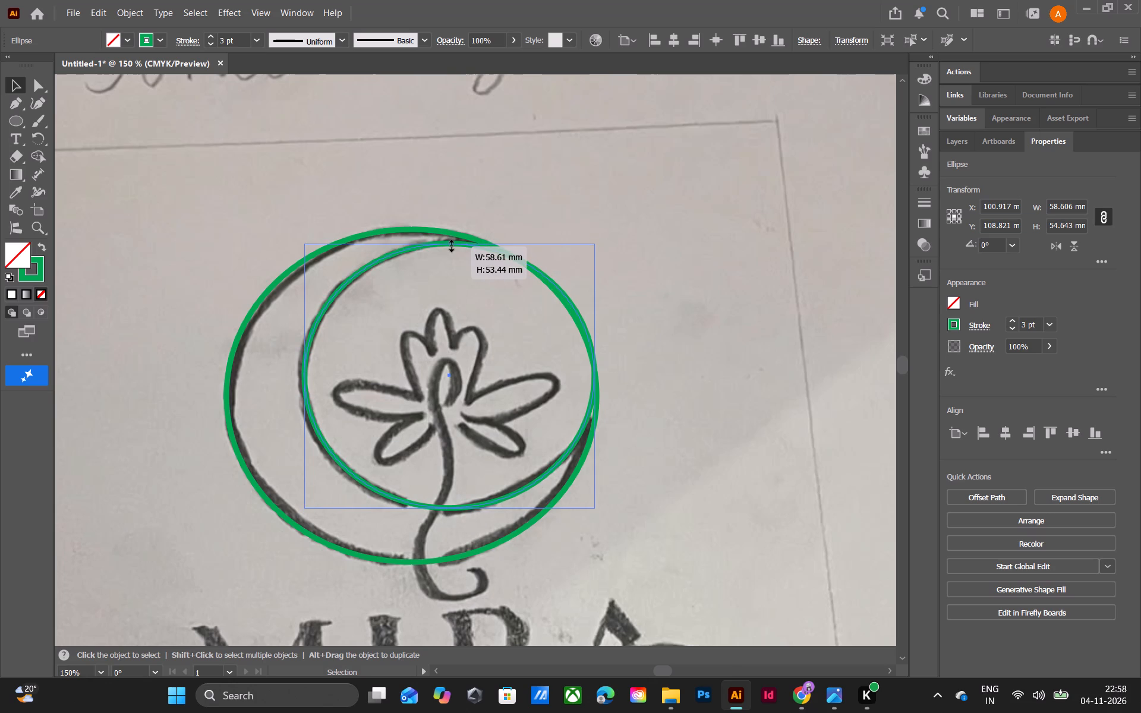
drag(450, 244, 450, 243)
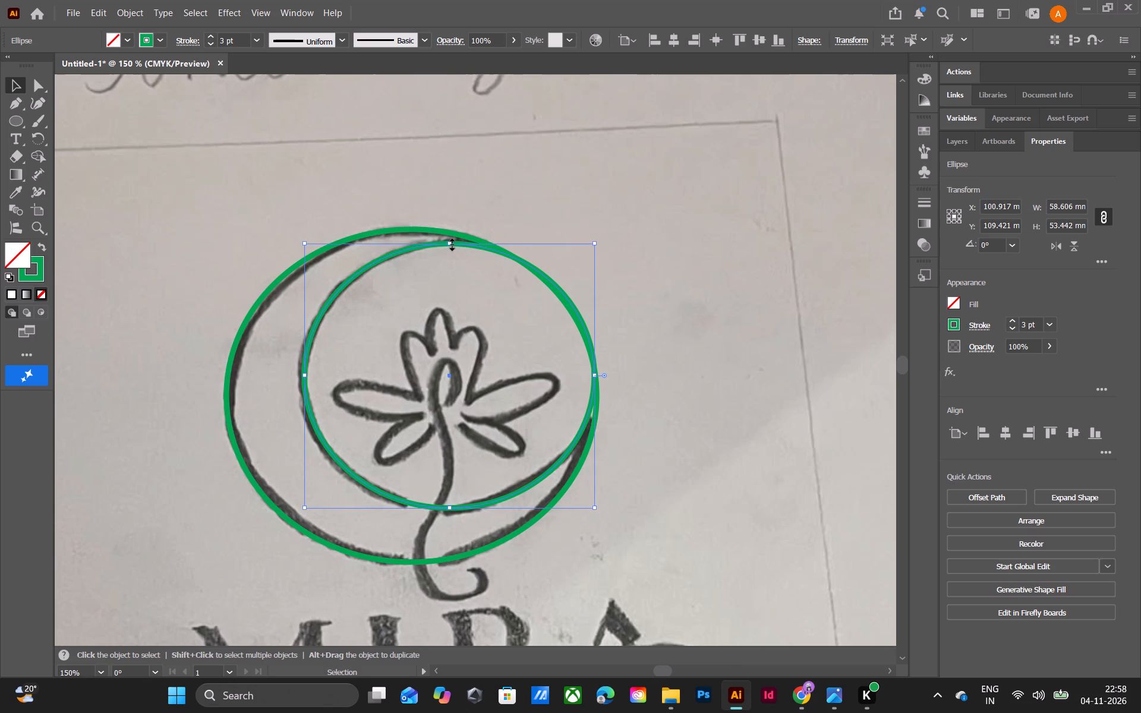
click(595, 373)
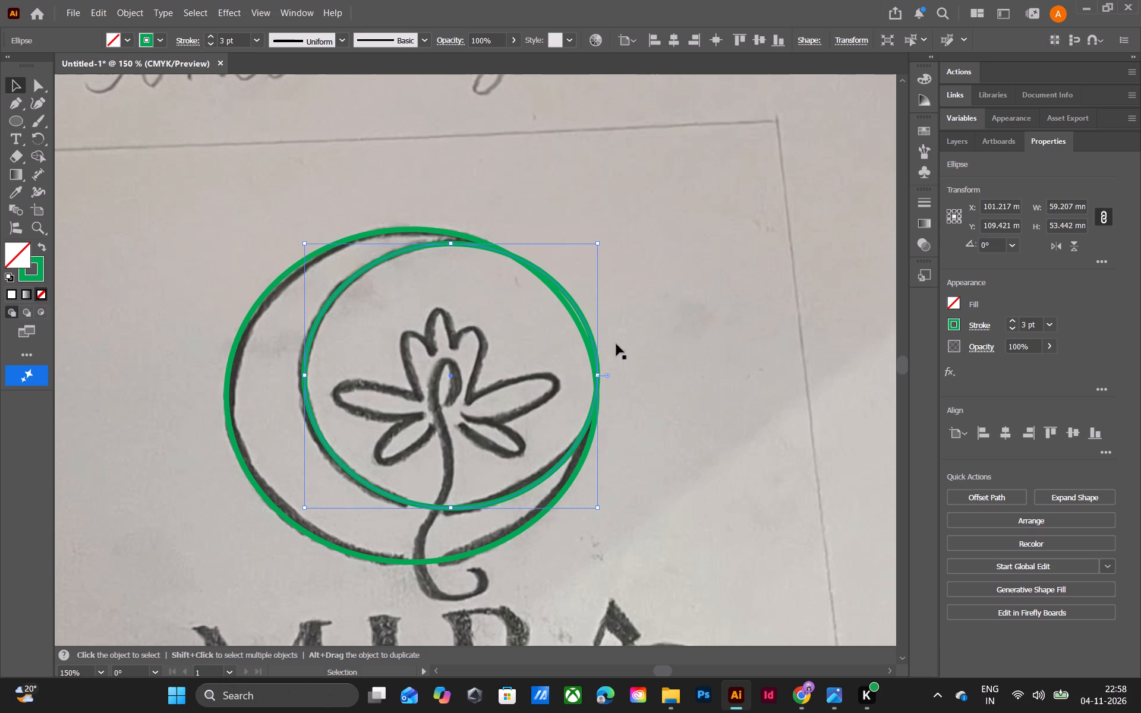
Cut the smaller ellipse out of the larger one with Pathfinder's Minus Front, and close the Pathfinder options.
shift+click(241, 332)
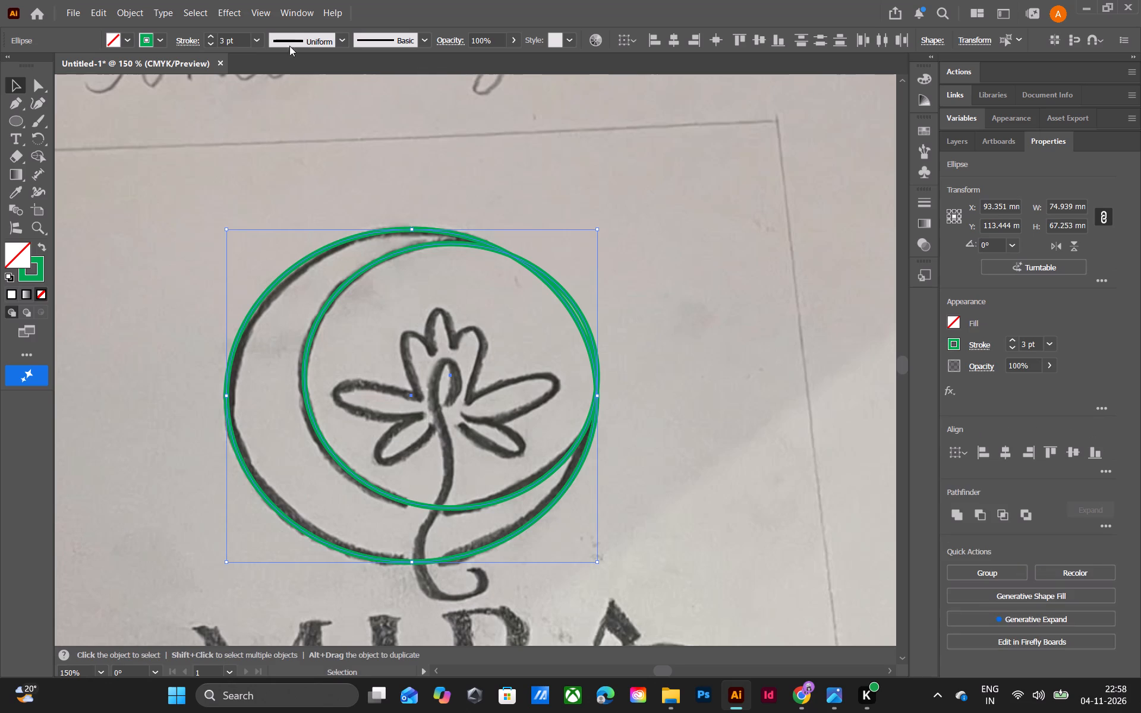
click(295, 2)
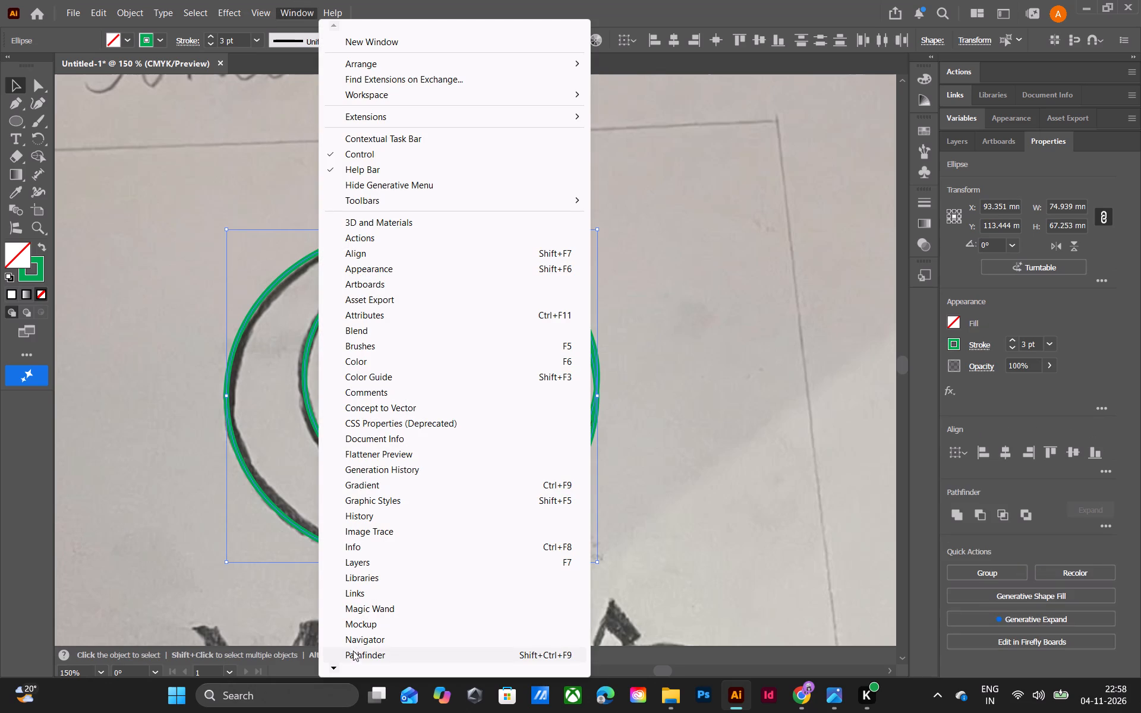
click(353, 651)
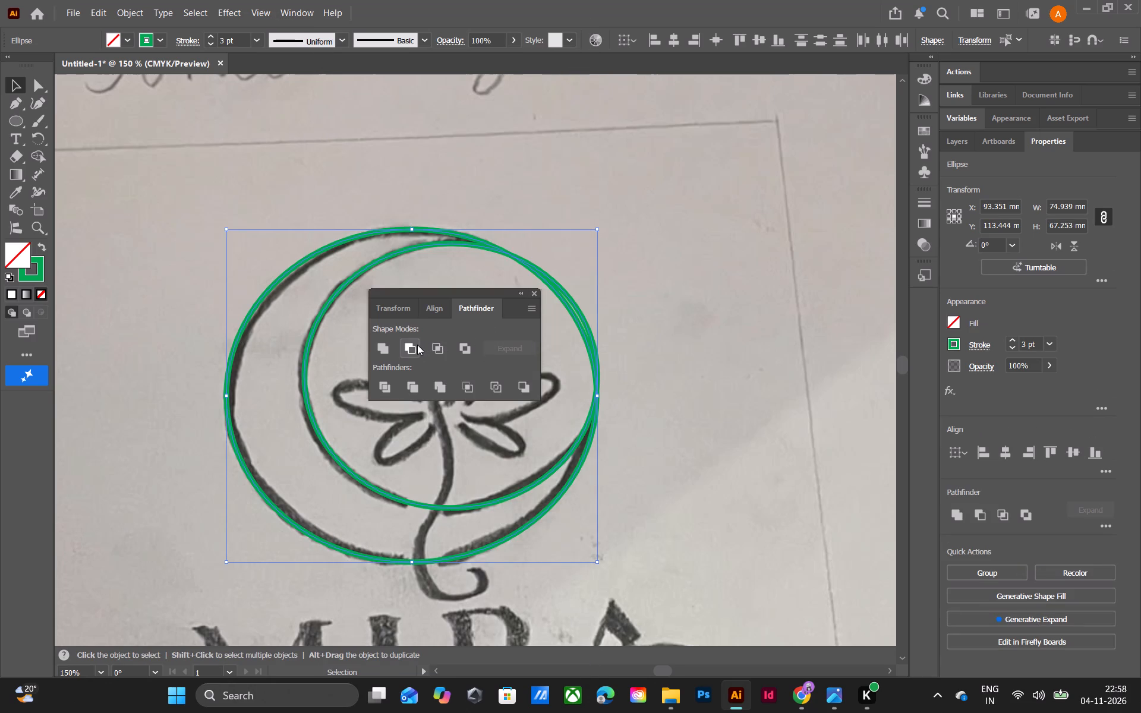
click(417, 345)
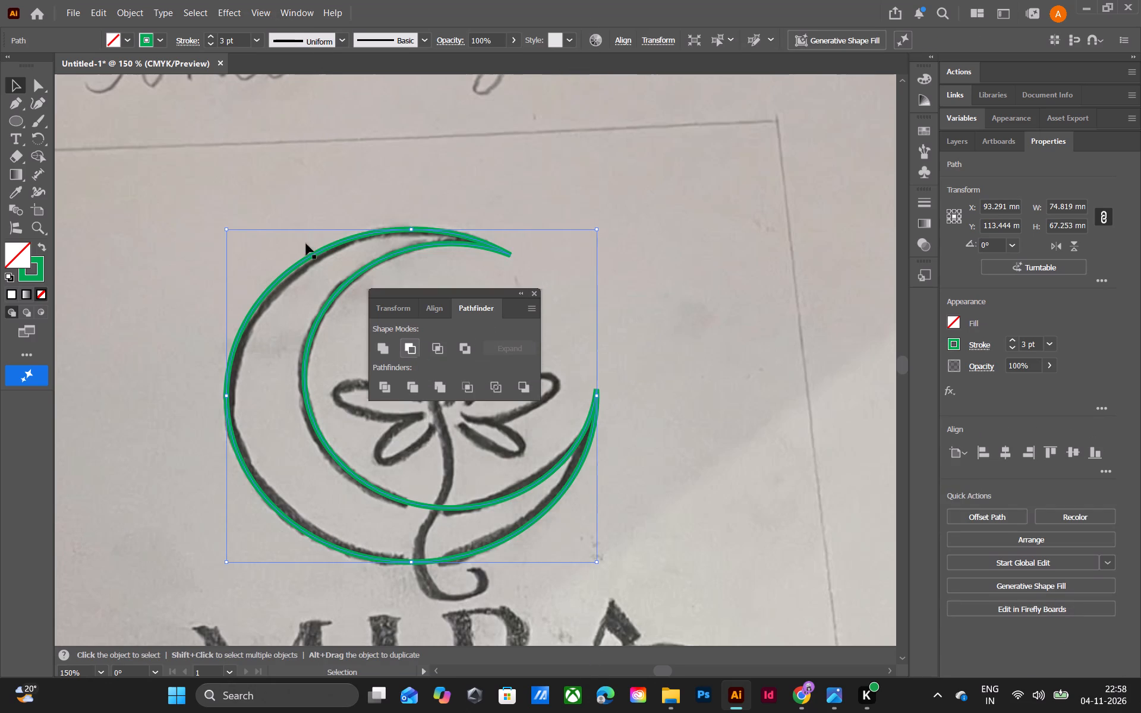
click(245, 200)
click(553, 223)
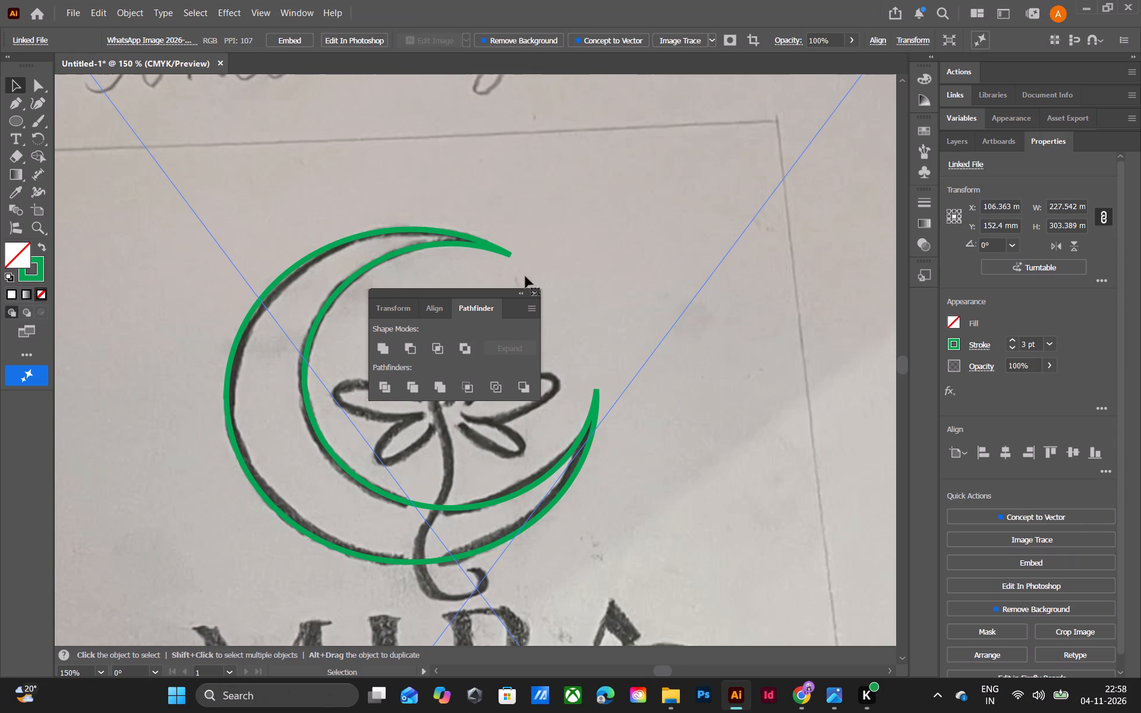
click(532, 294)
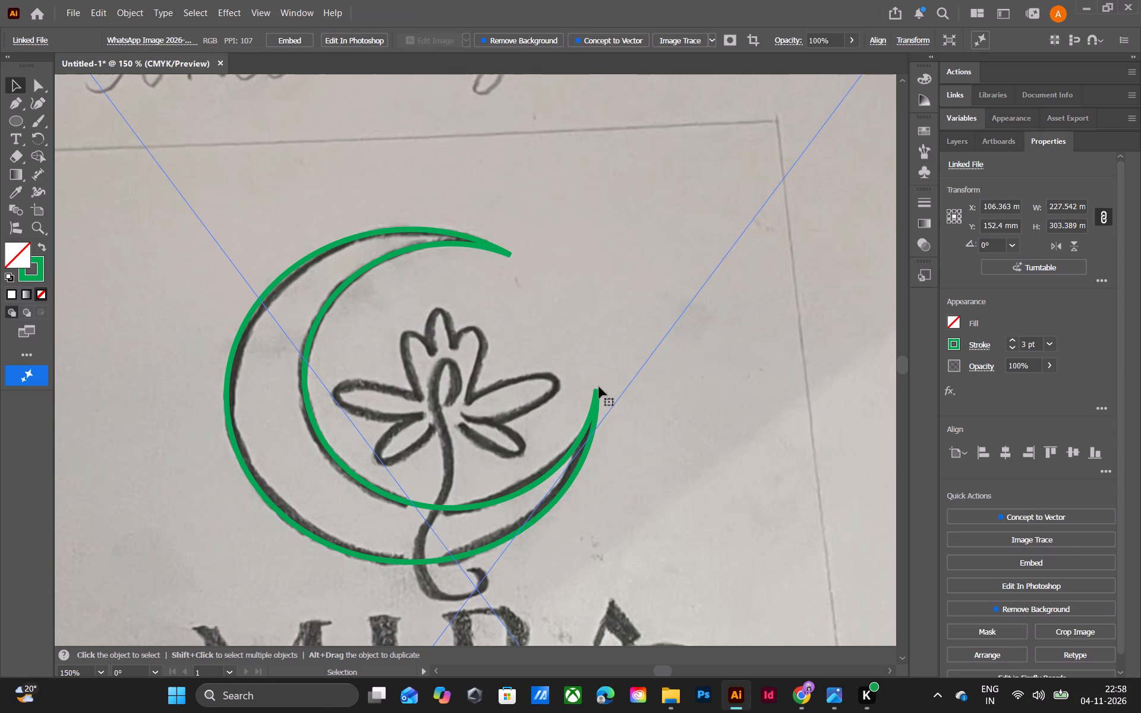
click(595, 399)
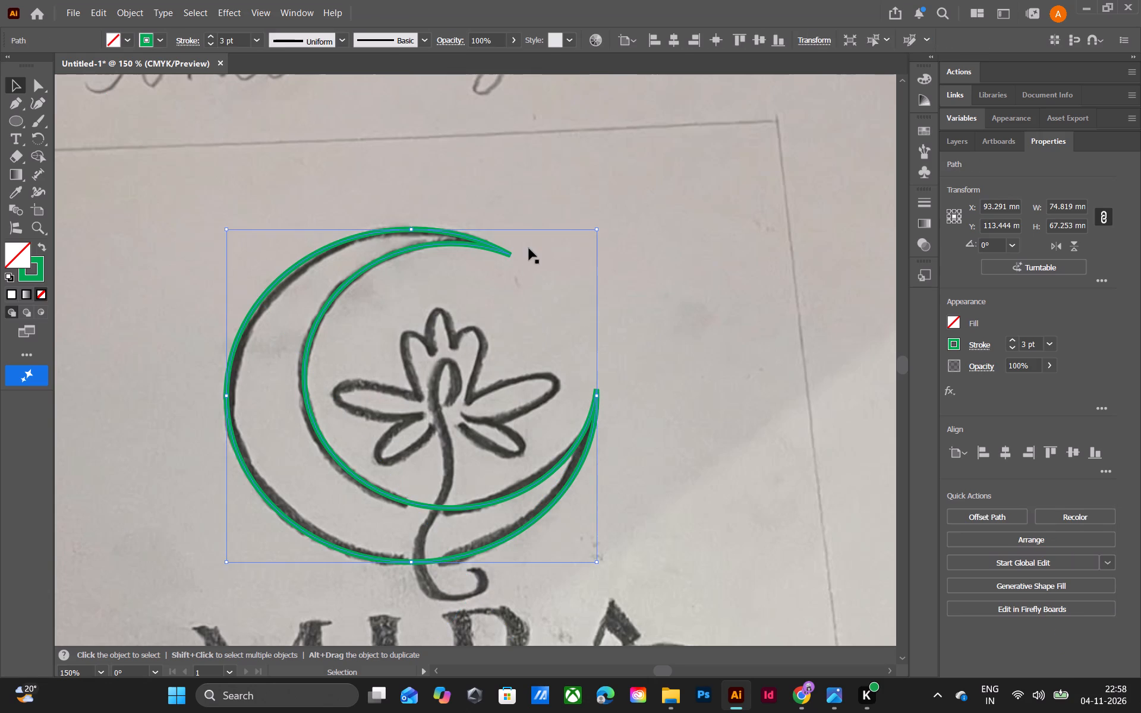
click(664, 390)
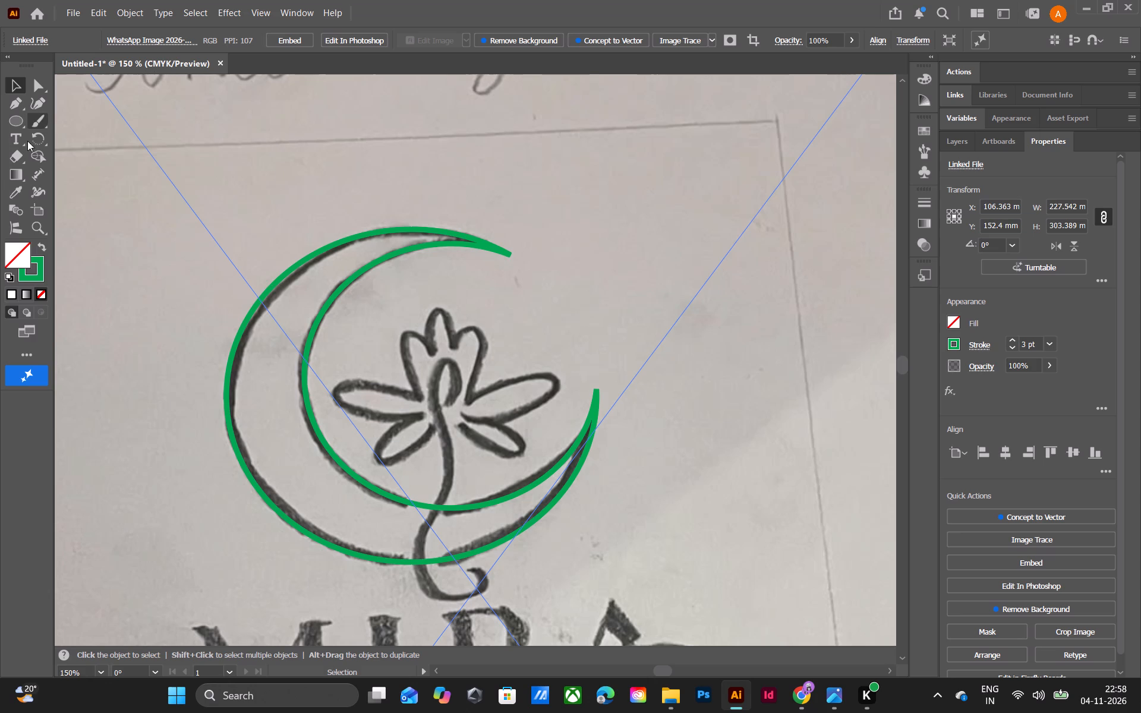
With the Pen tool, trace the left upright petal of the lotus in straight segments, from its base up and over to the central petal.
click(17, 100)
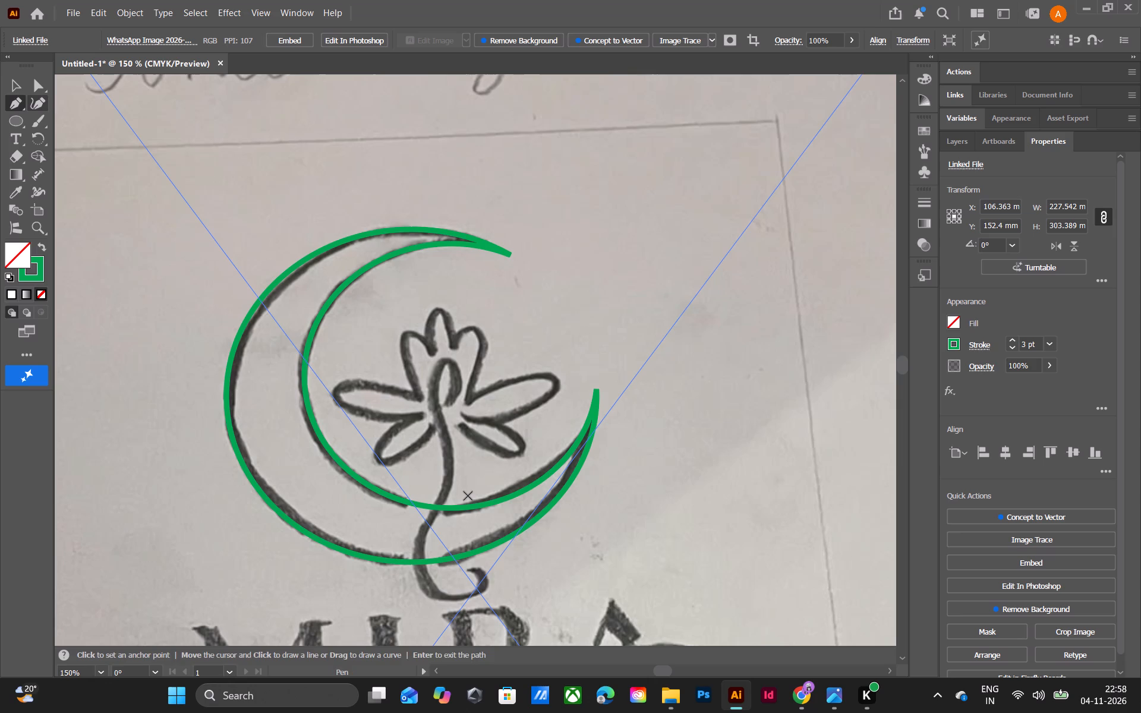
key(ctrl+equal)
scroll(471, 481, up, 12)
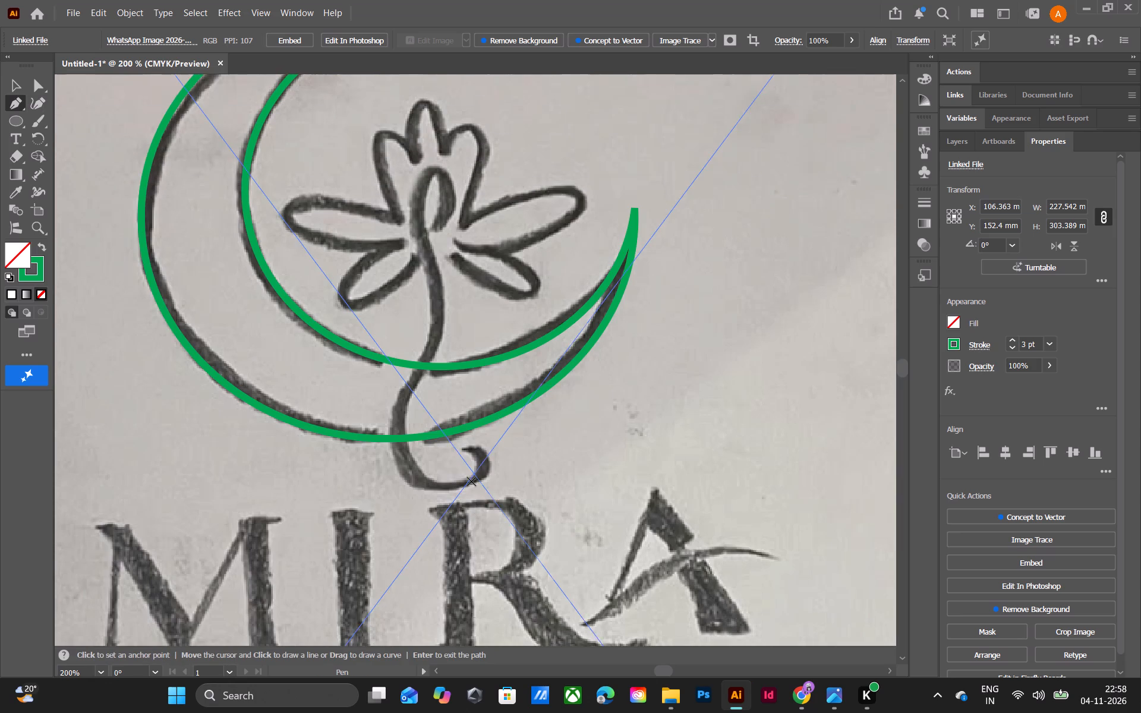
scroll(471, 481, up, 7)
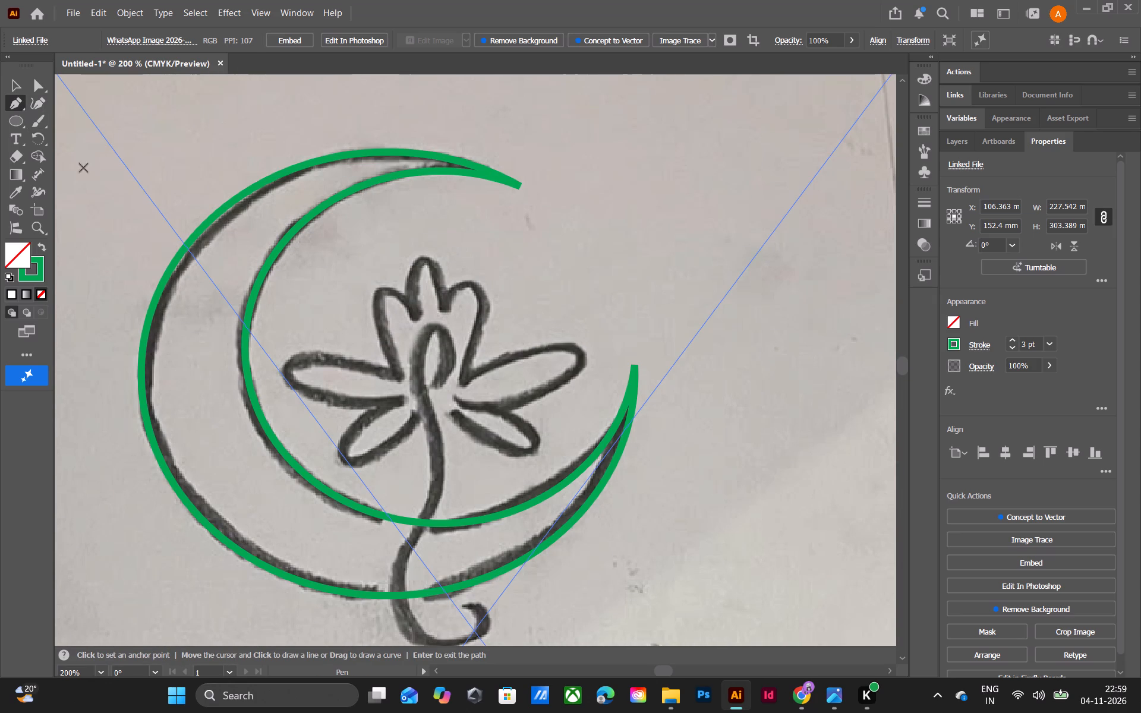
click(23, 82)
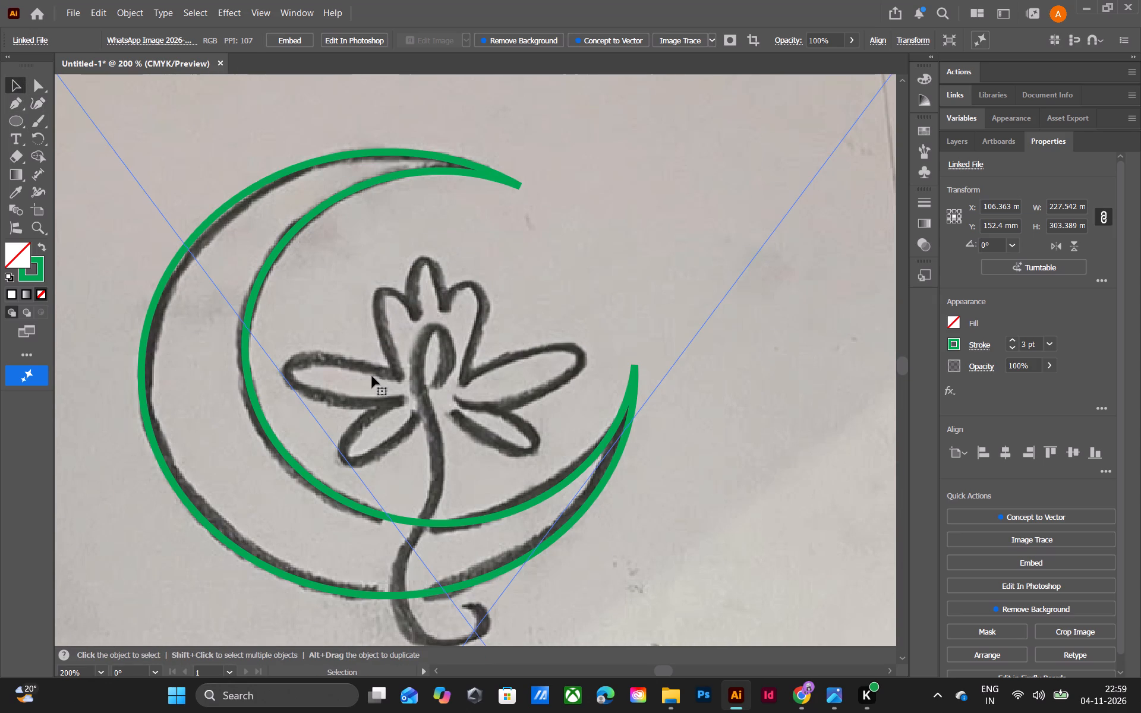
click(17, 103)
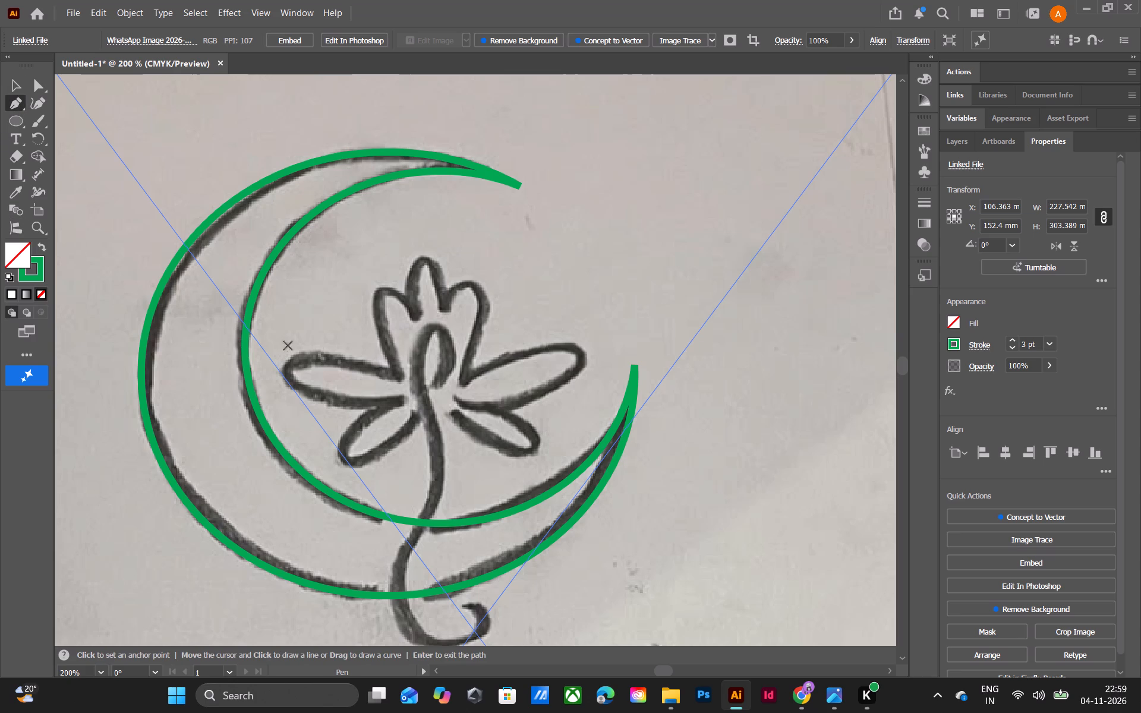
click(400, 373)
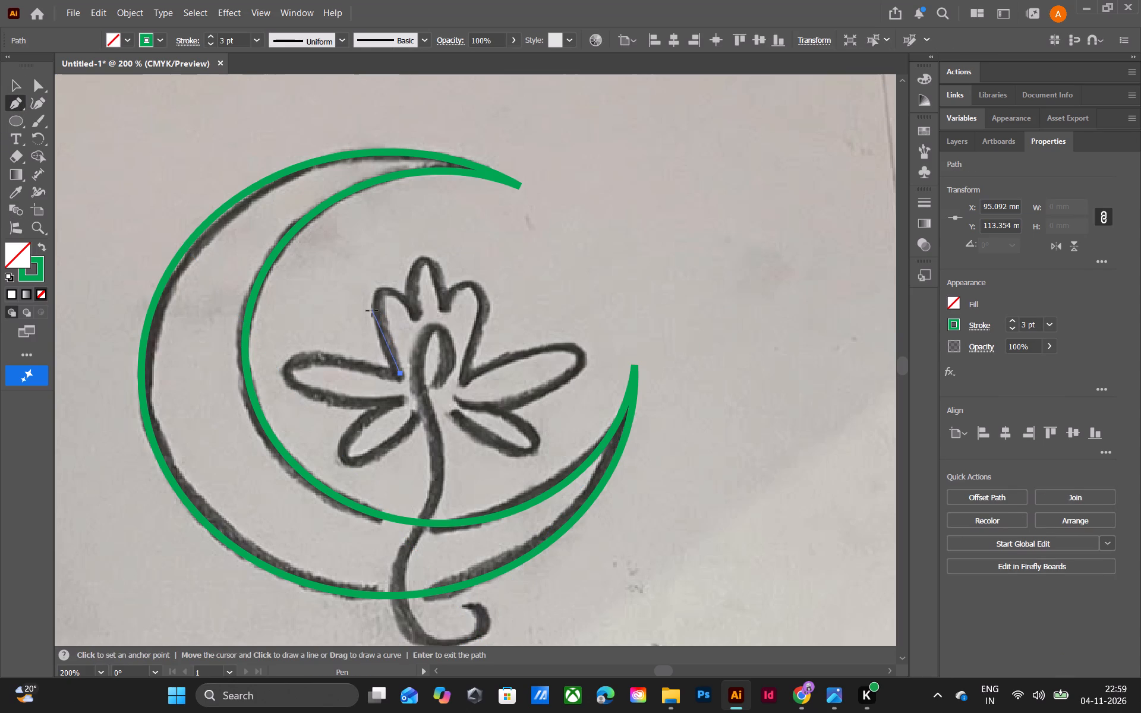
click(380, 295)
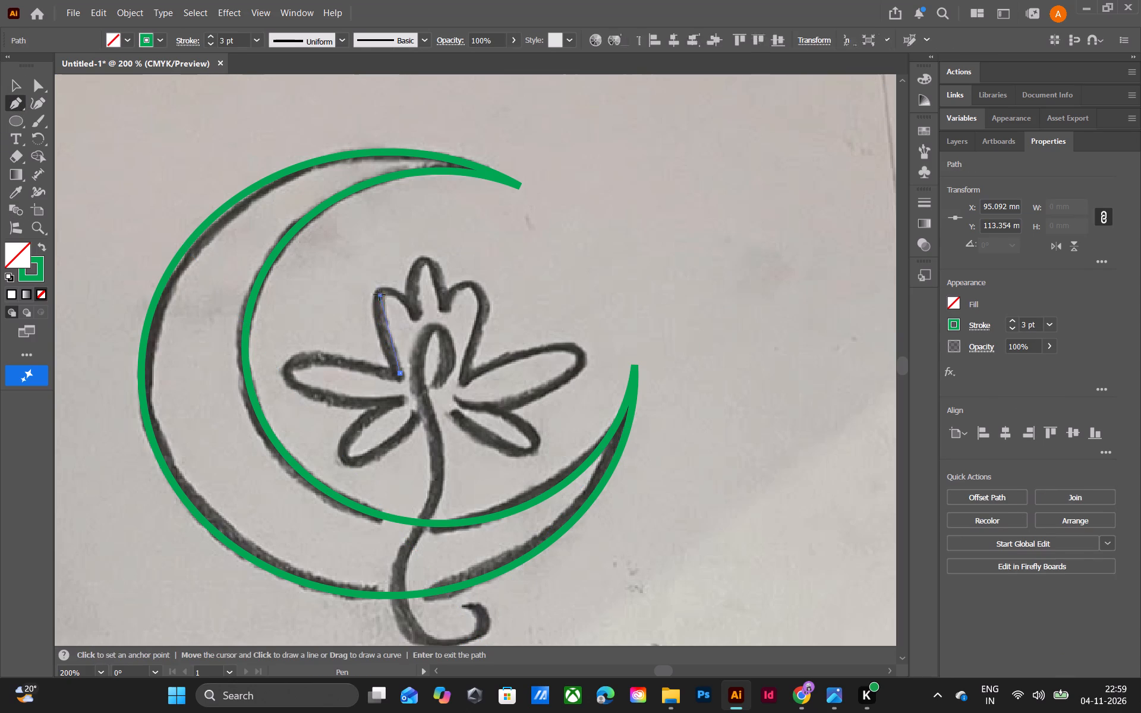
click(405, 296)
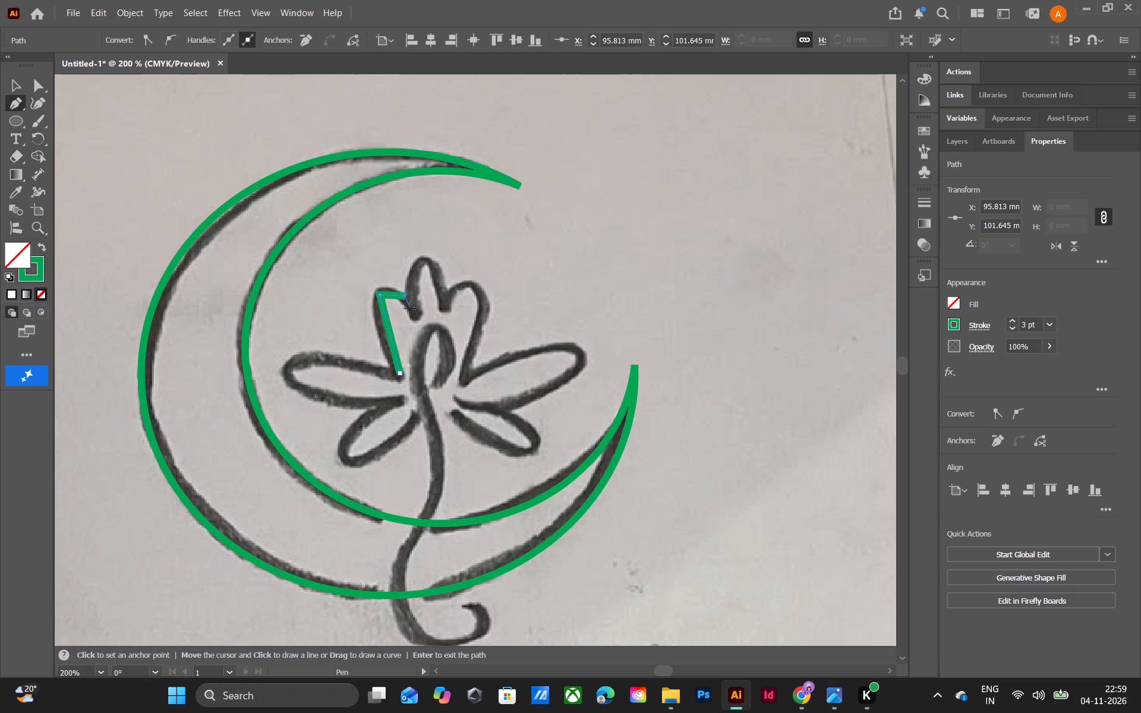
click(418, 316)
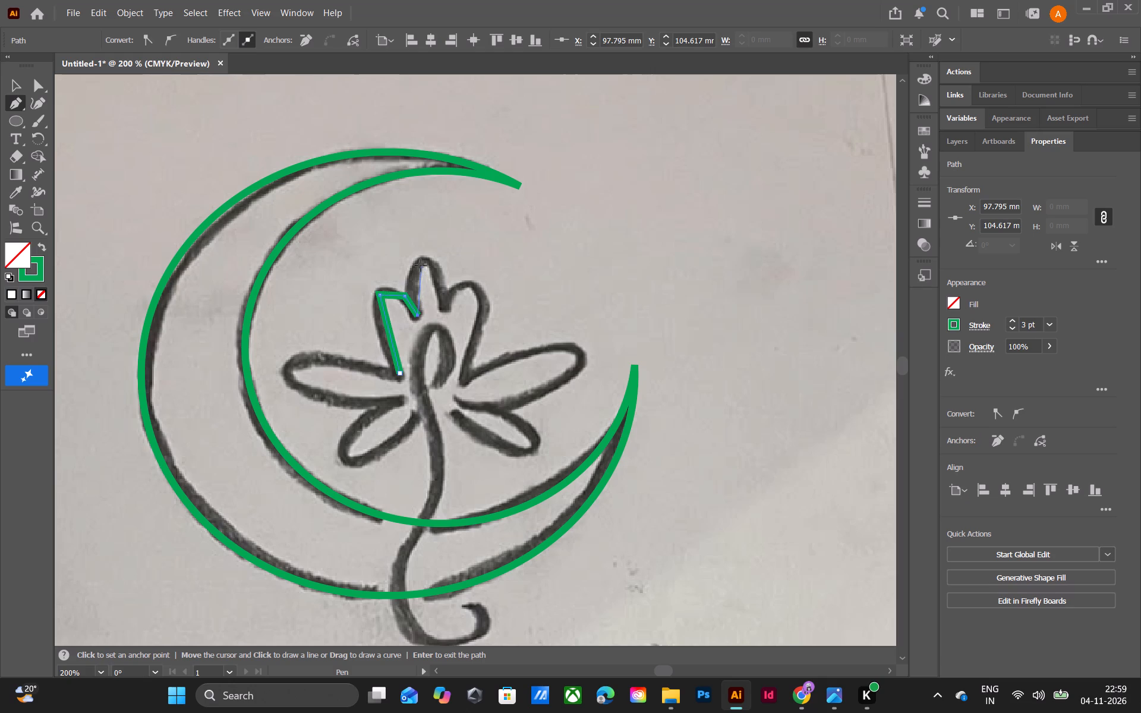
Continue the Pen path around the tall central petal, down to the notch where the right upright petal begins.
click(411, 270)
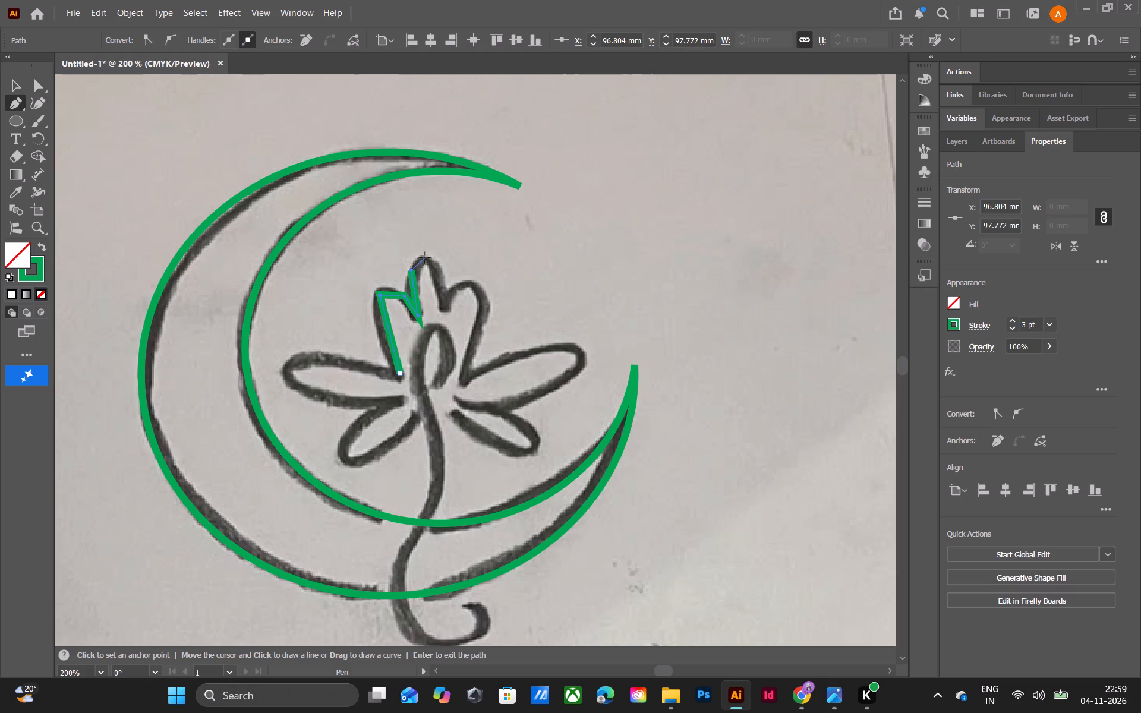
click(422, 258)
click(435, 263)
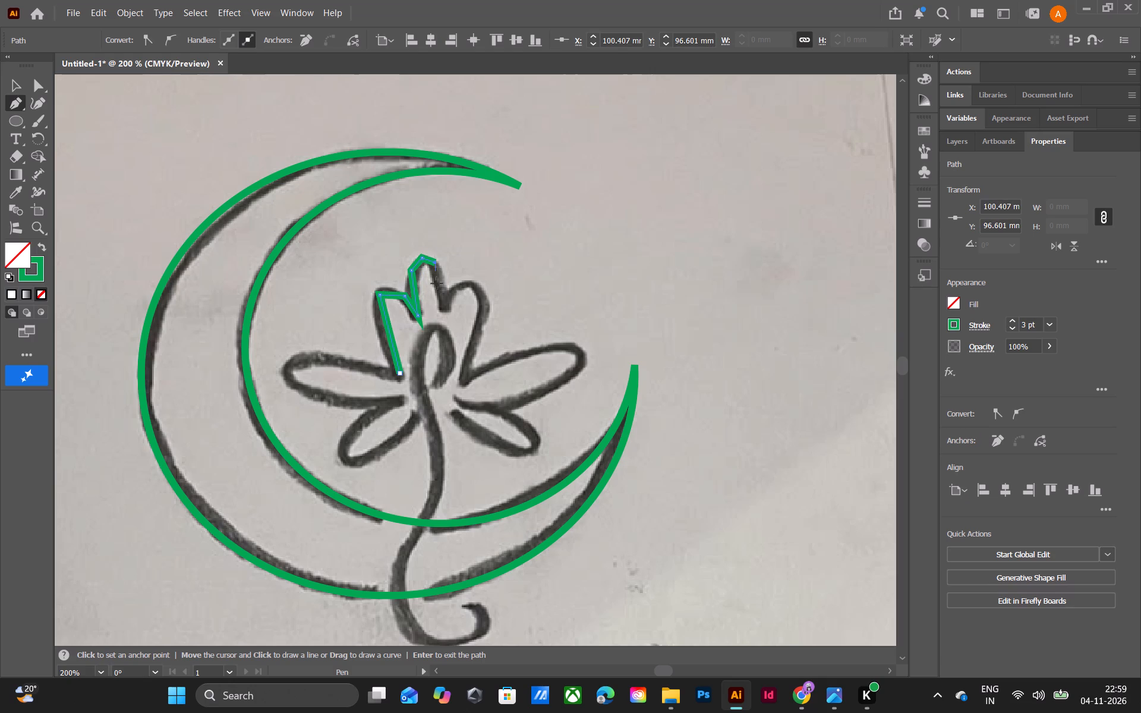
click(445, 304)
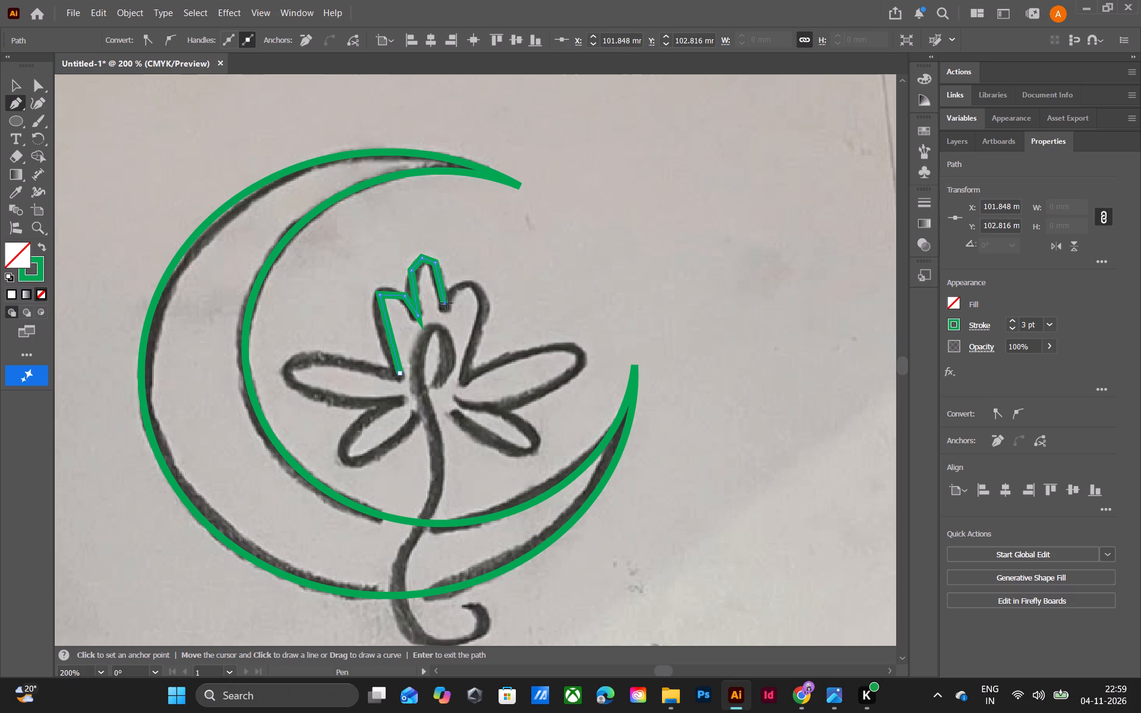
click(446, 310)
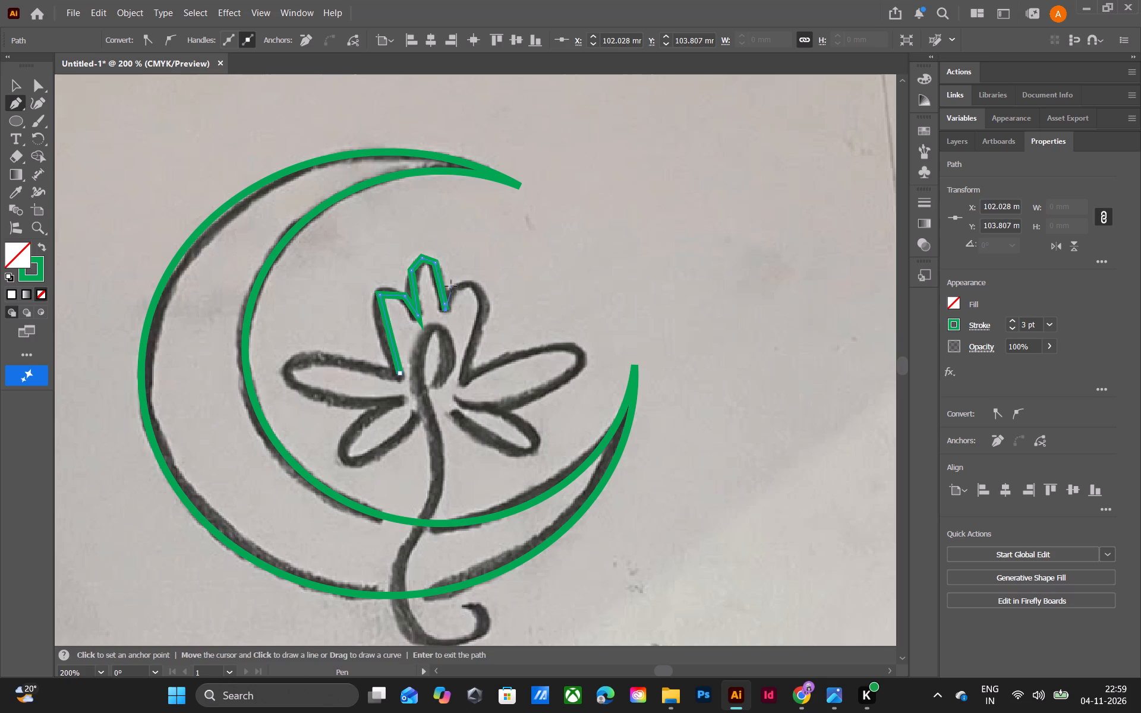
Continue the path over the right upright petal and down to its base beside the long right petal.
click(456, 286)
click(470, 283)
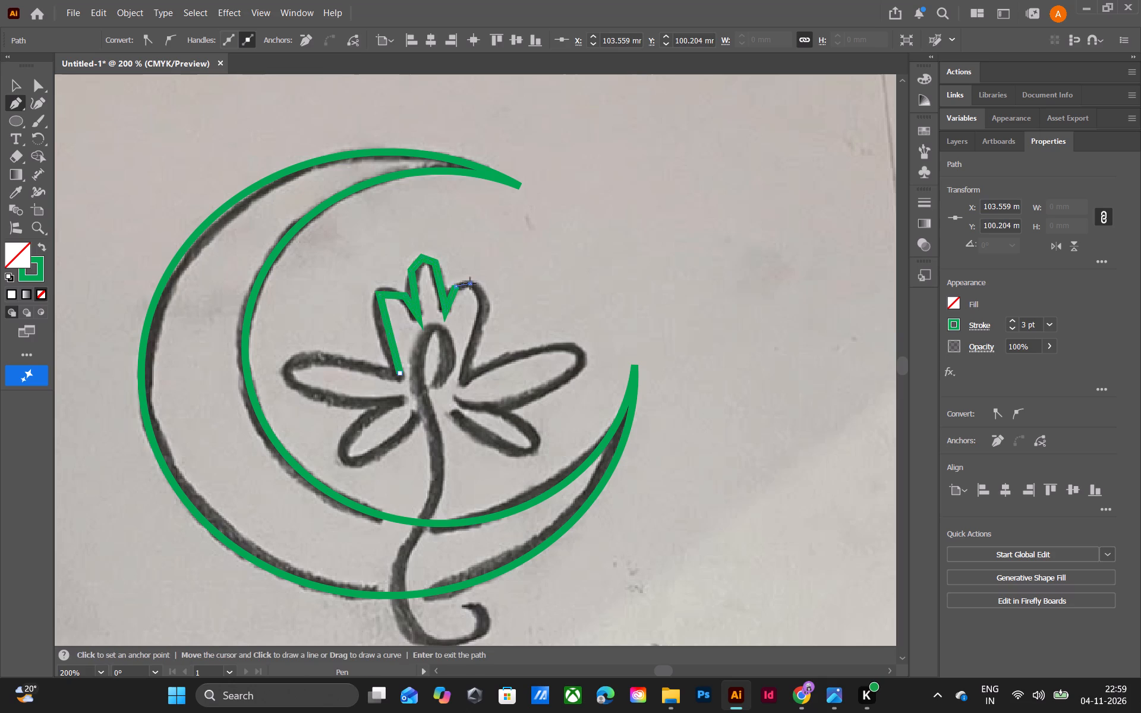
click(488, 303)
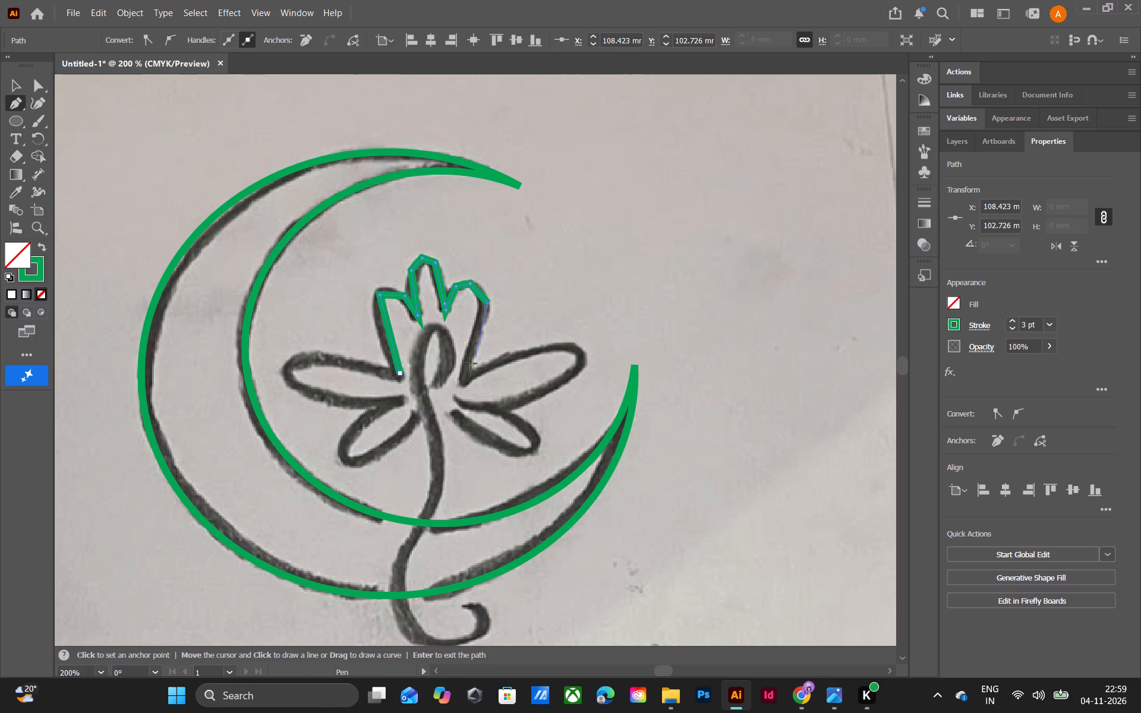
click(466, 377)
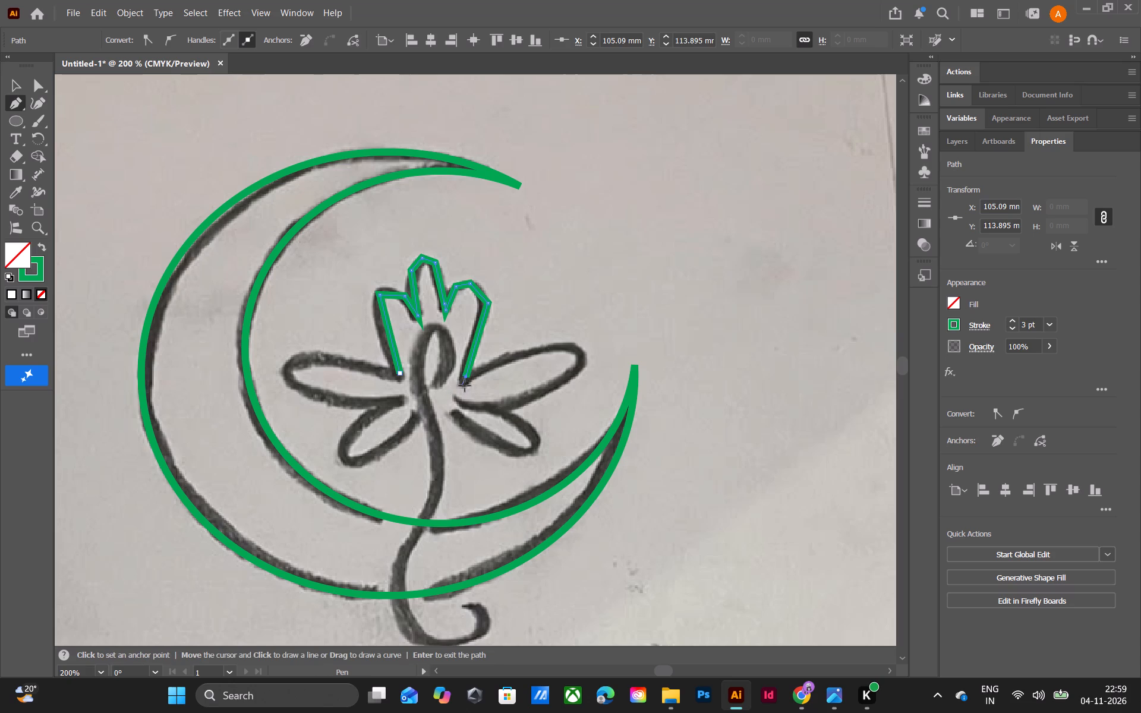
click(465, 386)
Outline the long right side petal back to the flower's centre, and continue along the lower-right petal's upper edge.
click(487, 365)
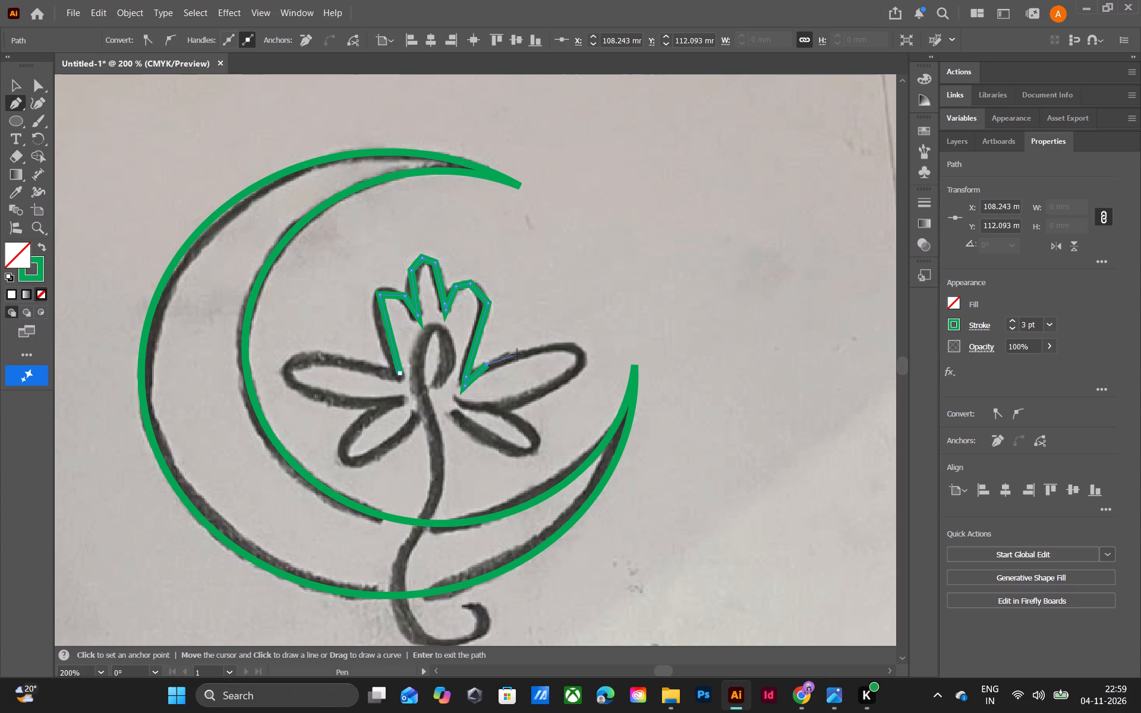
click(517, 355)
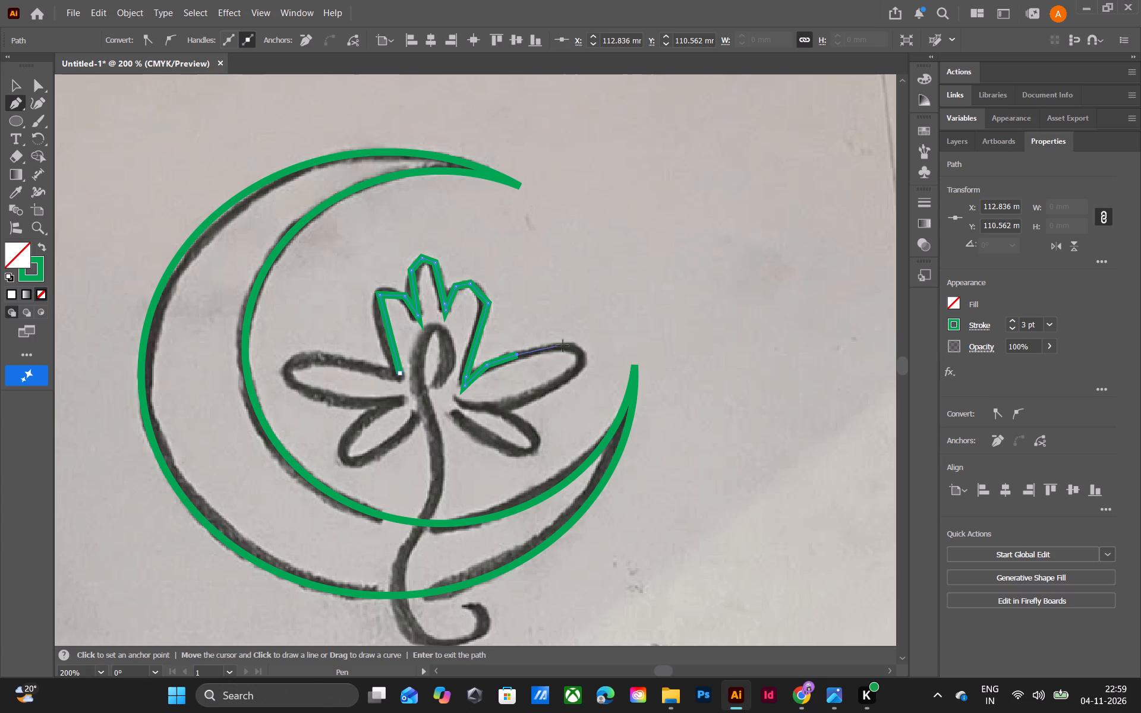
click(564, 346)
click(578, 349)
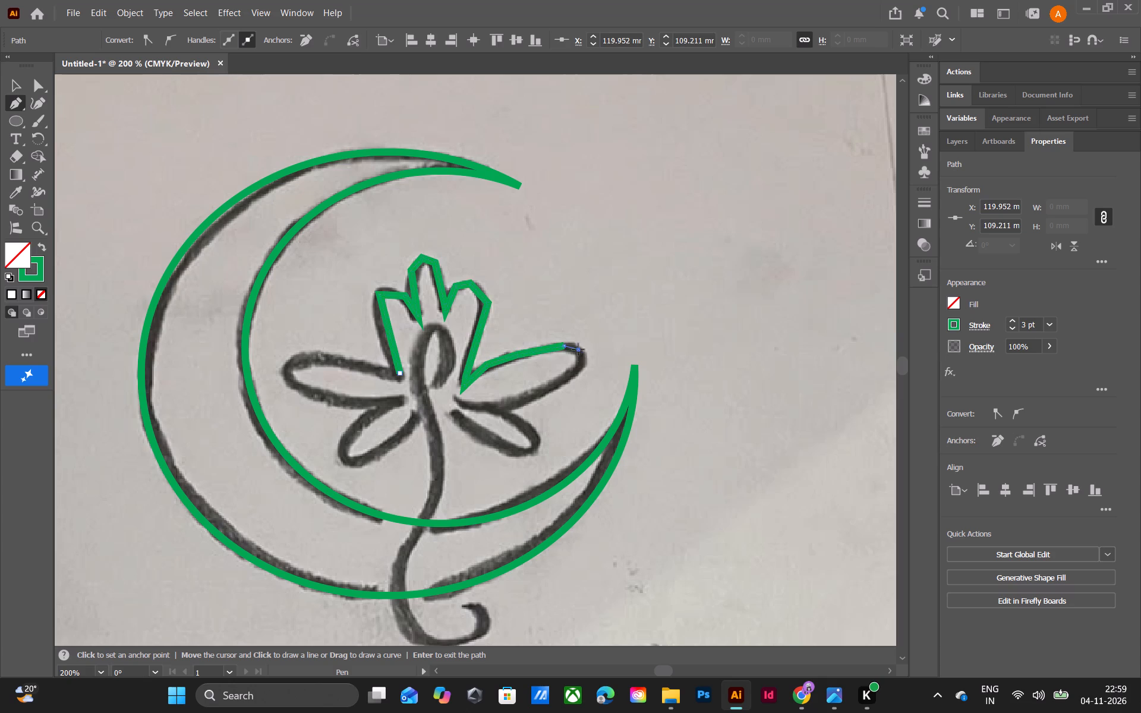
click(582, 363)
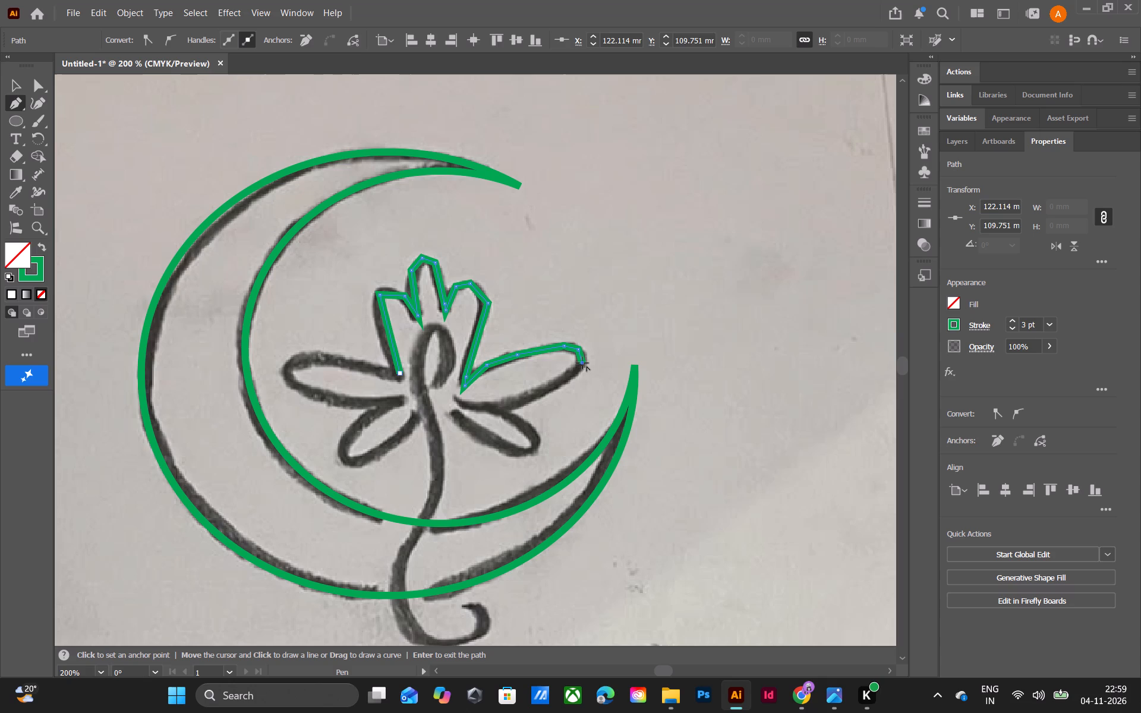
click(570, 376)
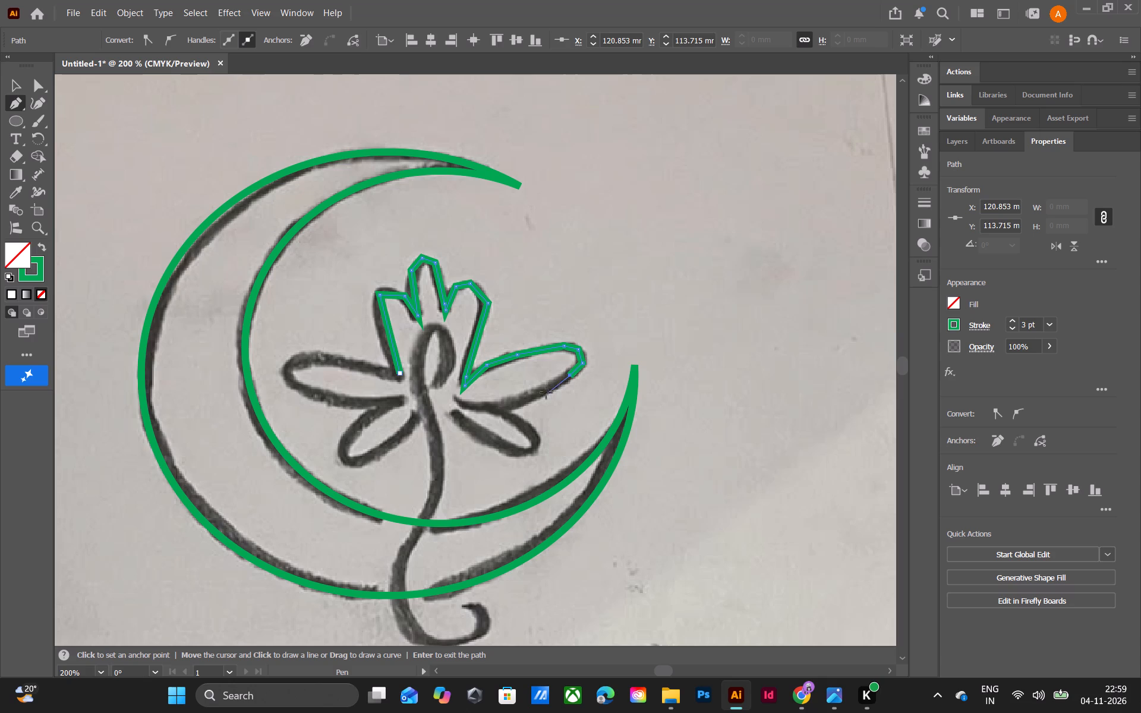
click(500, 407)
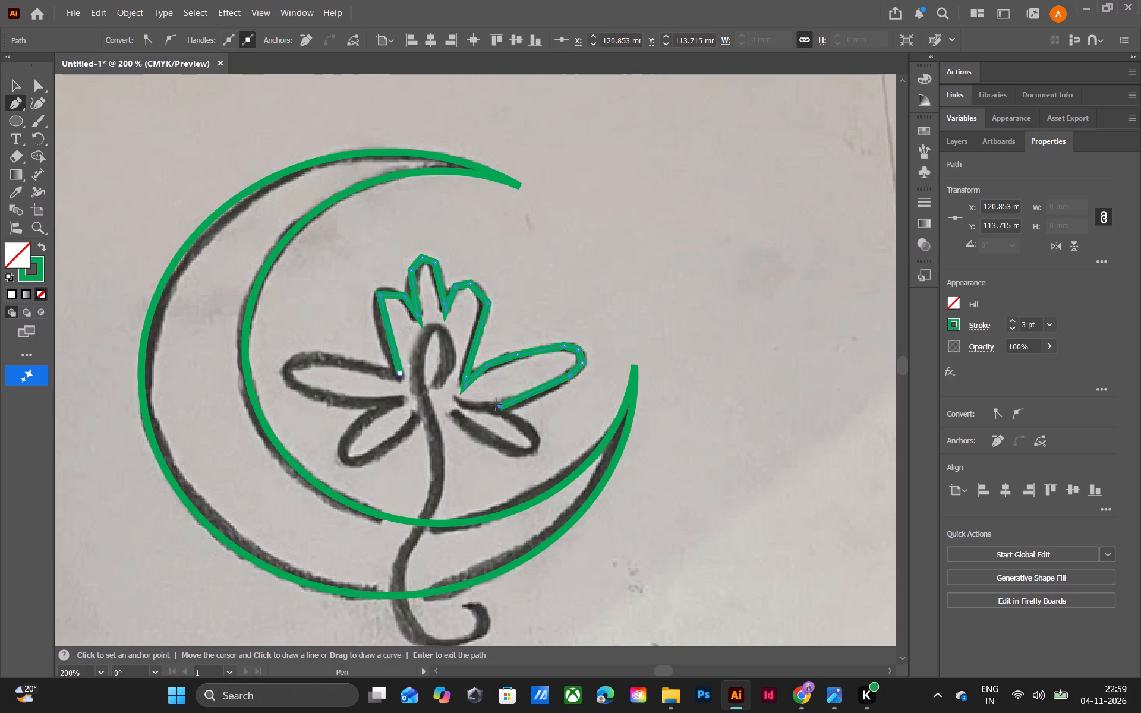
click(458, 400)
click(521, 422)
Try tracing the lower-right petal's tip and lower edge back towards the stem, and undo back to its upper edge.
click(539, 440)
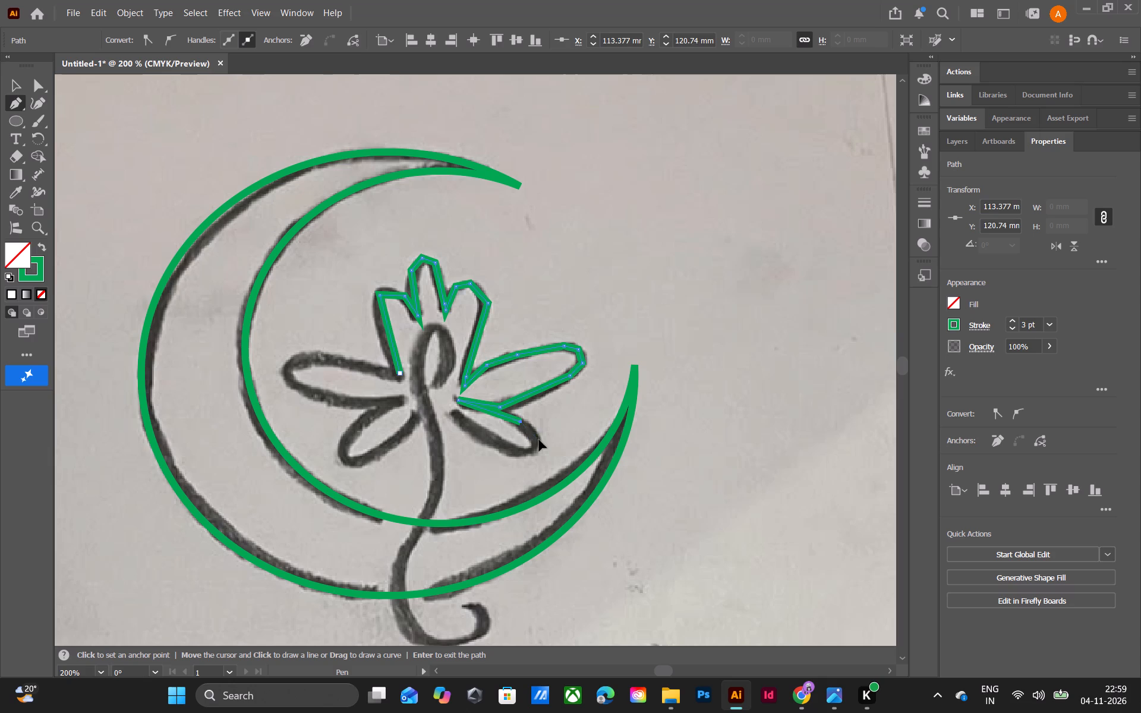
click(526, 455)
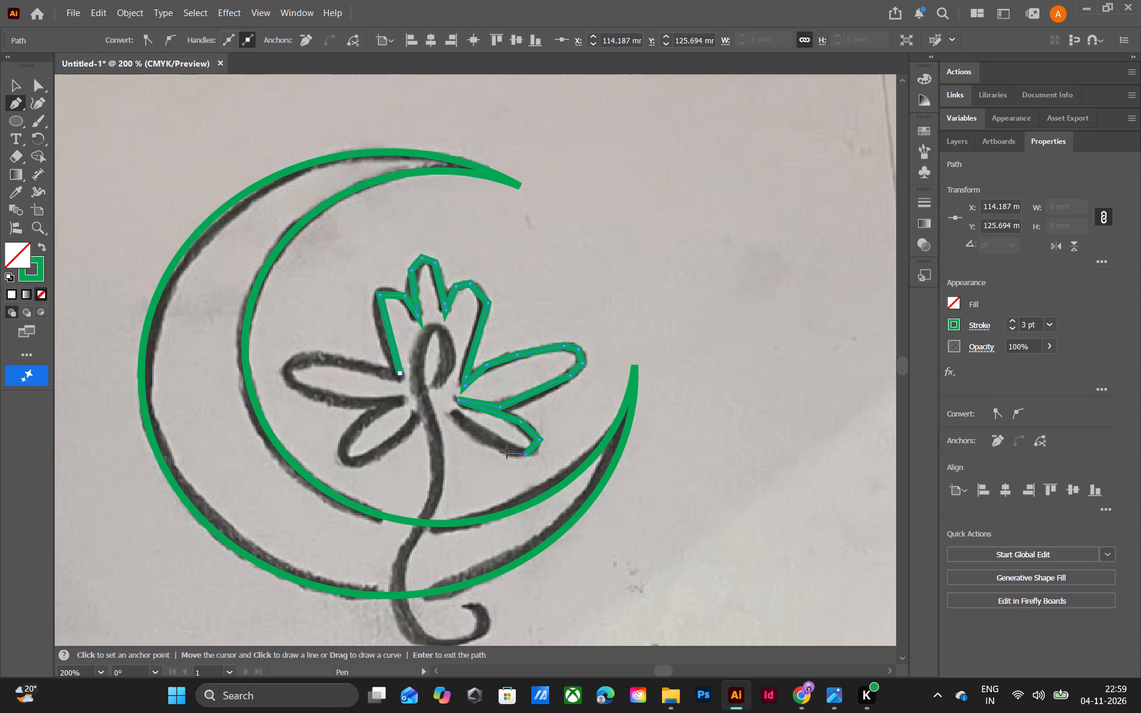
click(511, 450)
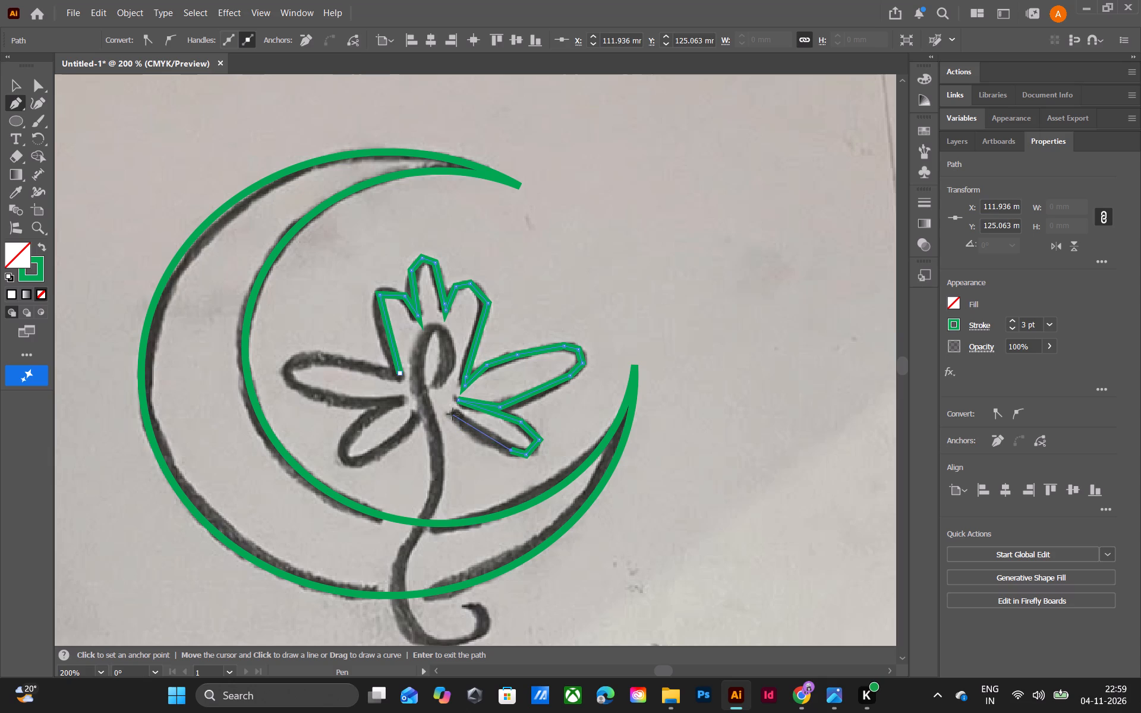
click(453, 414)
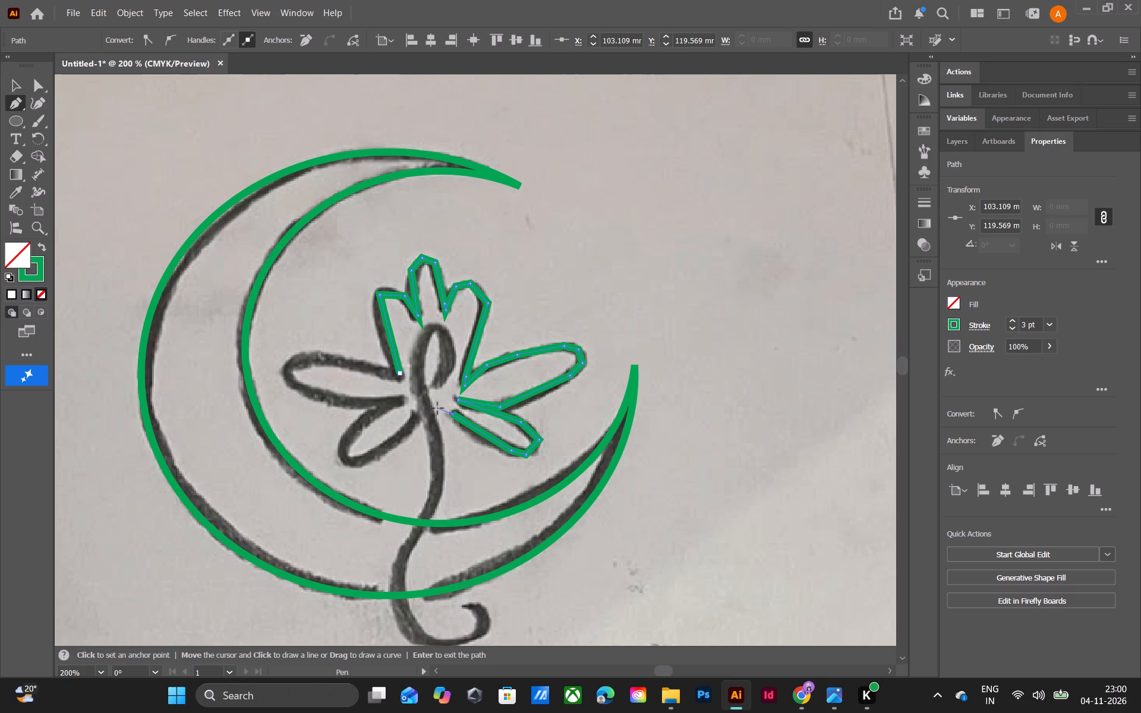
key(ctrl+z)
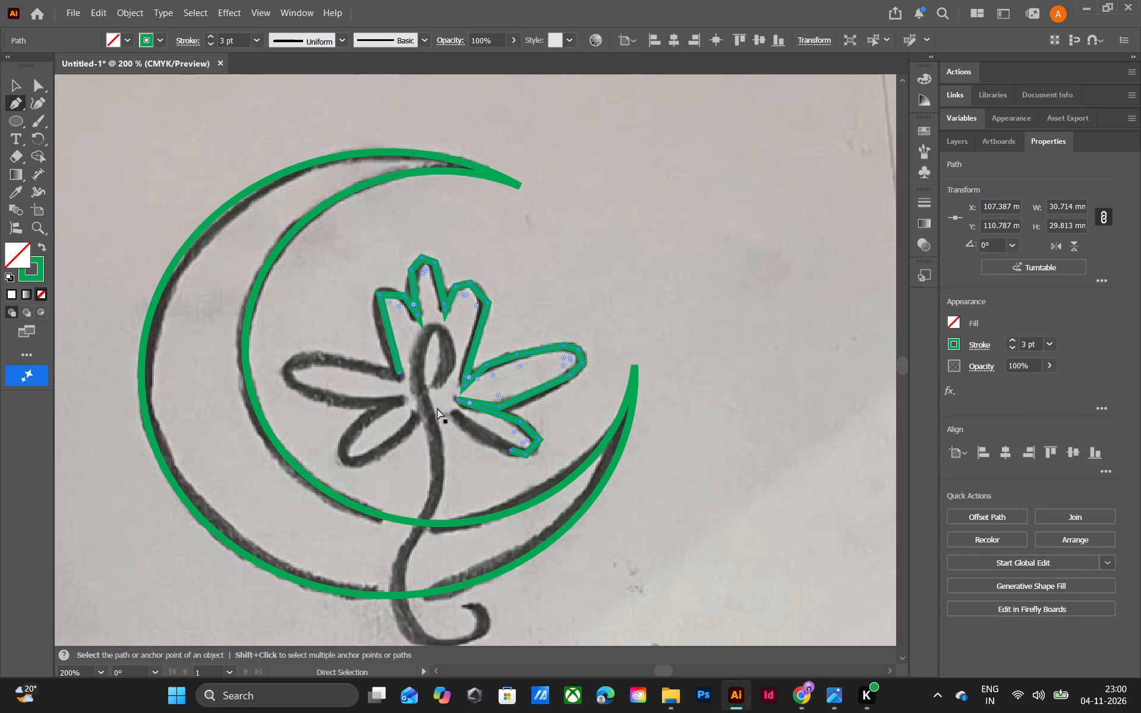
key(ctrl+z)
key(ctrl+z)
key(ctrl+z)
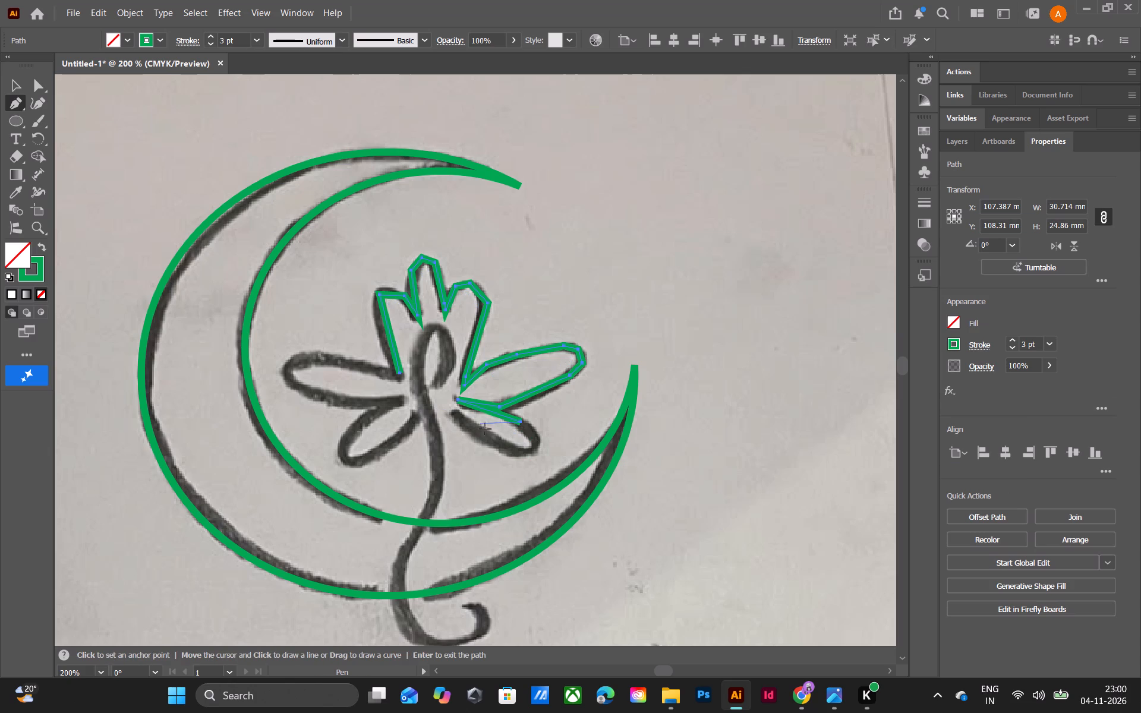
Extend the path from the lower-right petal's upper edge to the start of its rounded tip.
click(537, 436)
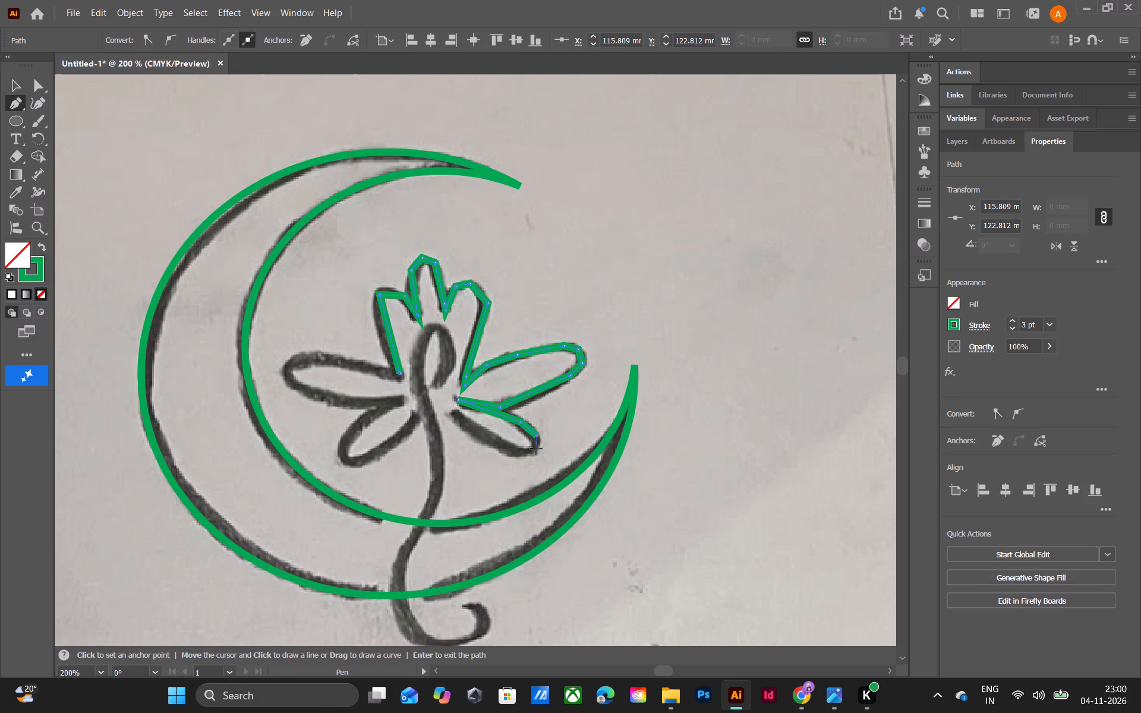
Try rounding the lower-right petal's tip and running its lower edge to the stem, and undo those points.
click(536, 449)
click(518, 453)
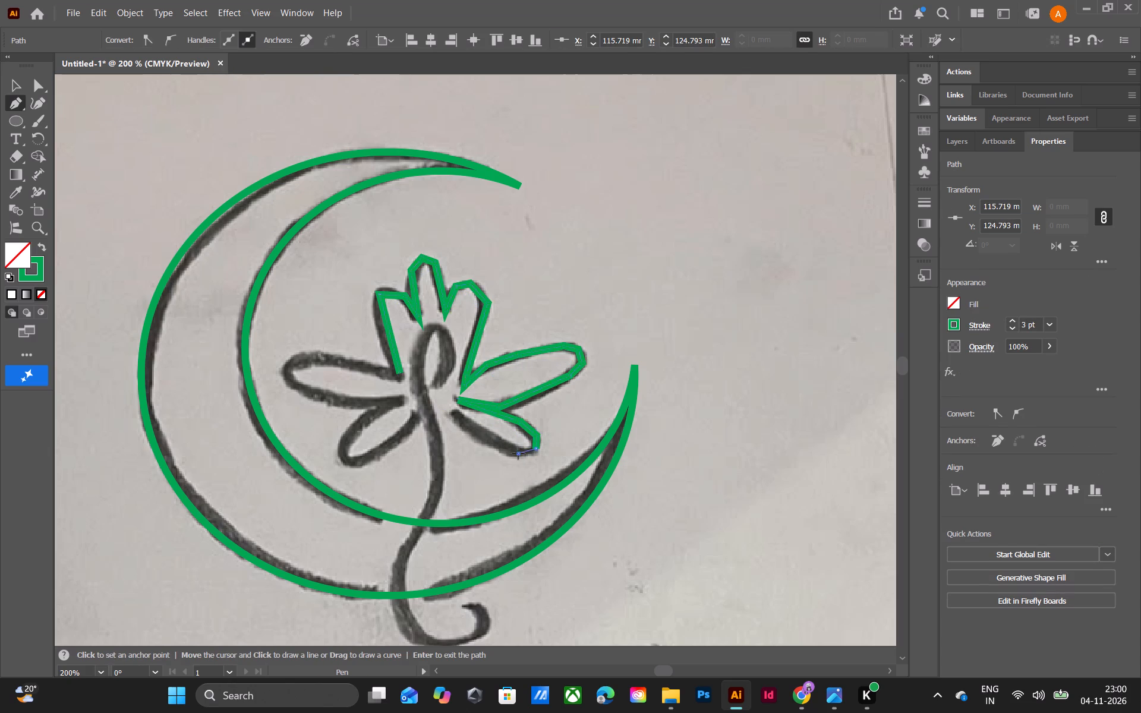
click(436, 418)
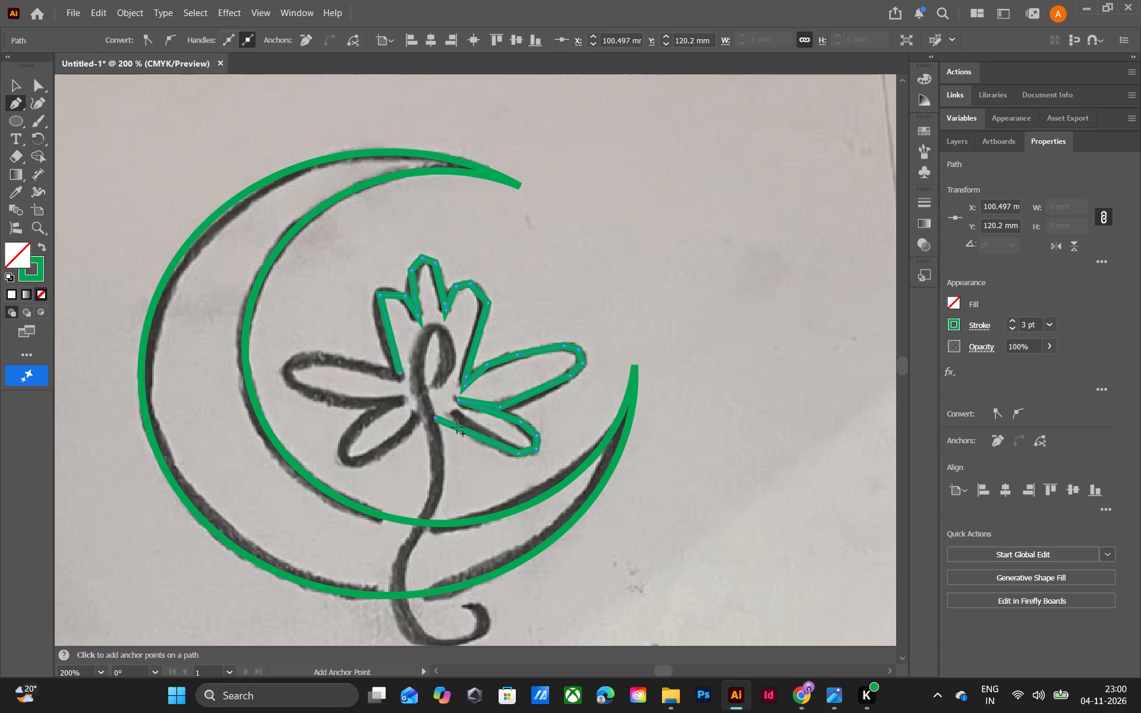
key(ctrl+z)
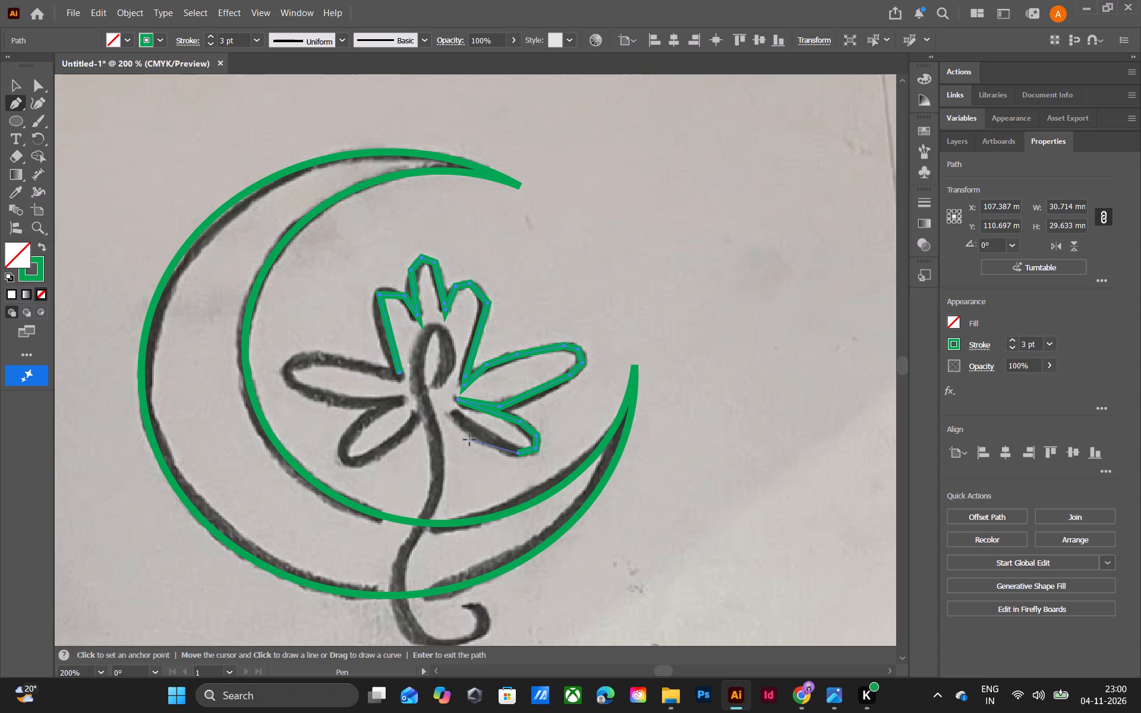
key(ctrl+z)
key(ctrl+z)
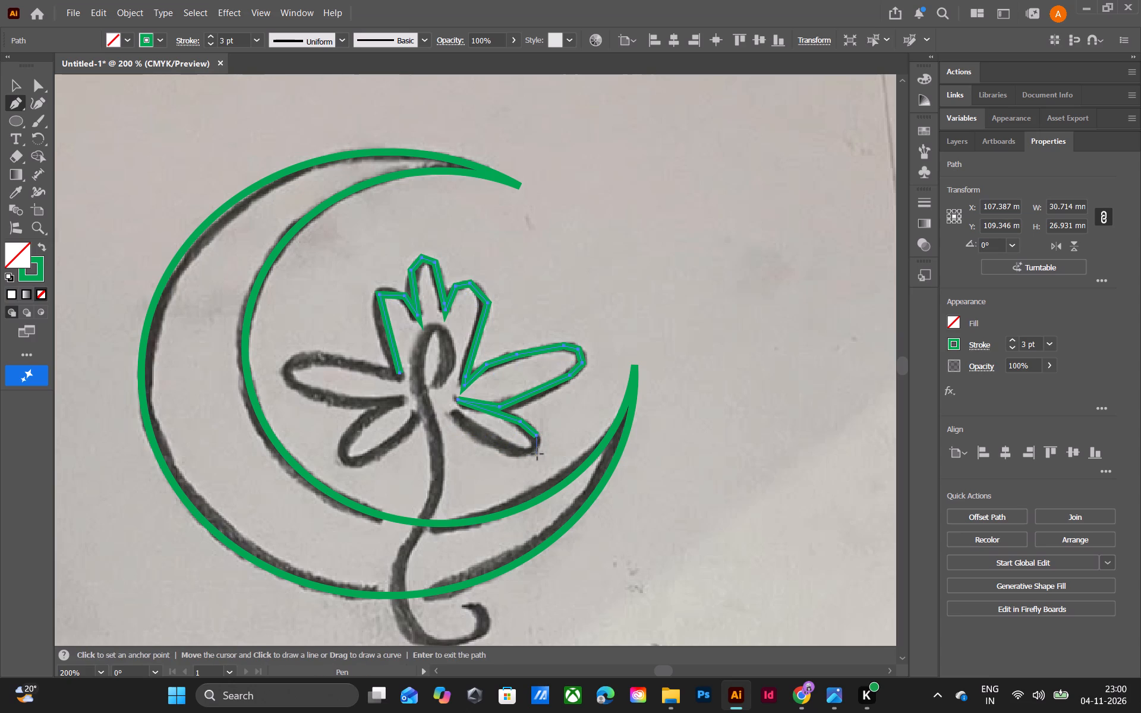
Trace the lower-right petal's tip and its lower edge back to the petal's inner end beside the stem.
click(537, 454)
click(518, 458)
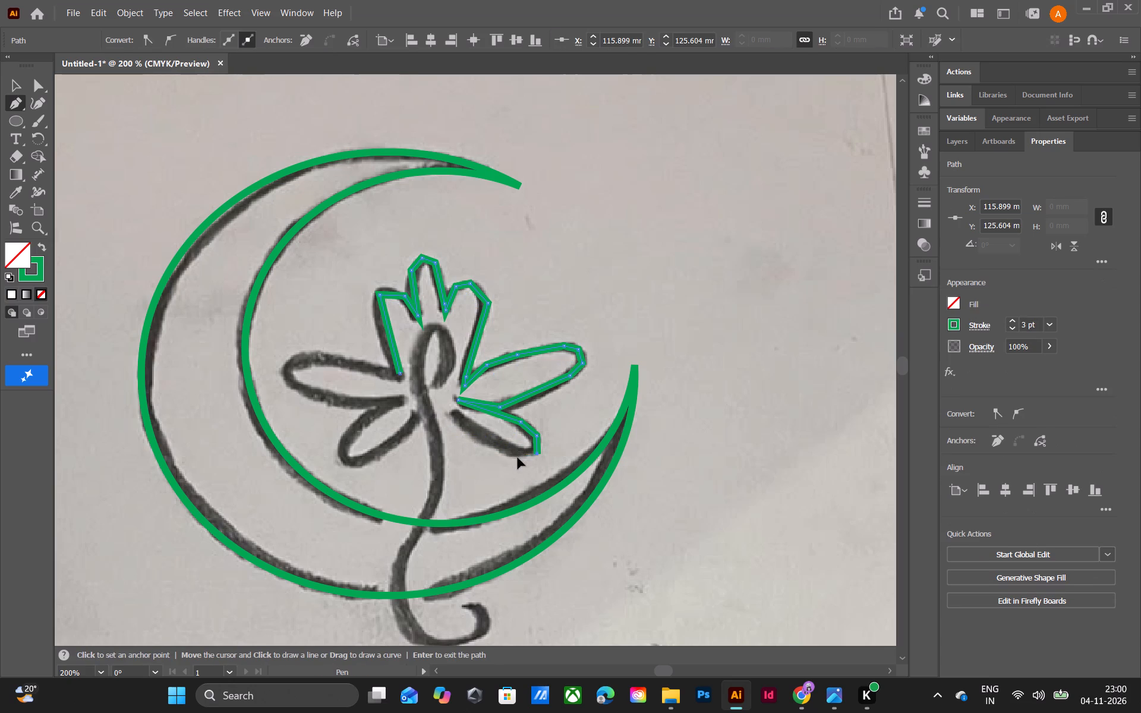
click(437, 419)
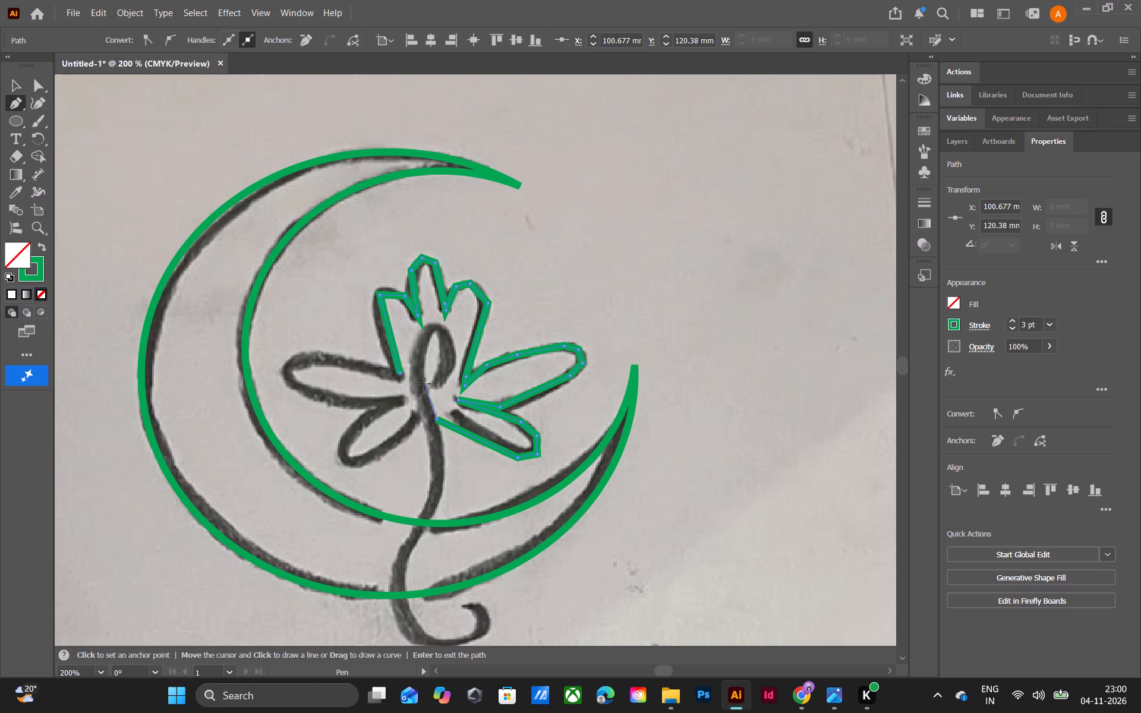
key(ctrl+z)
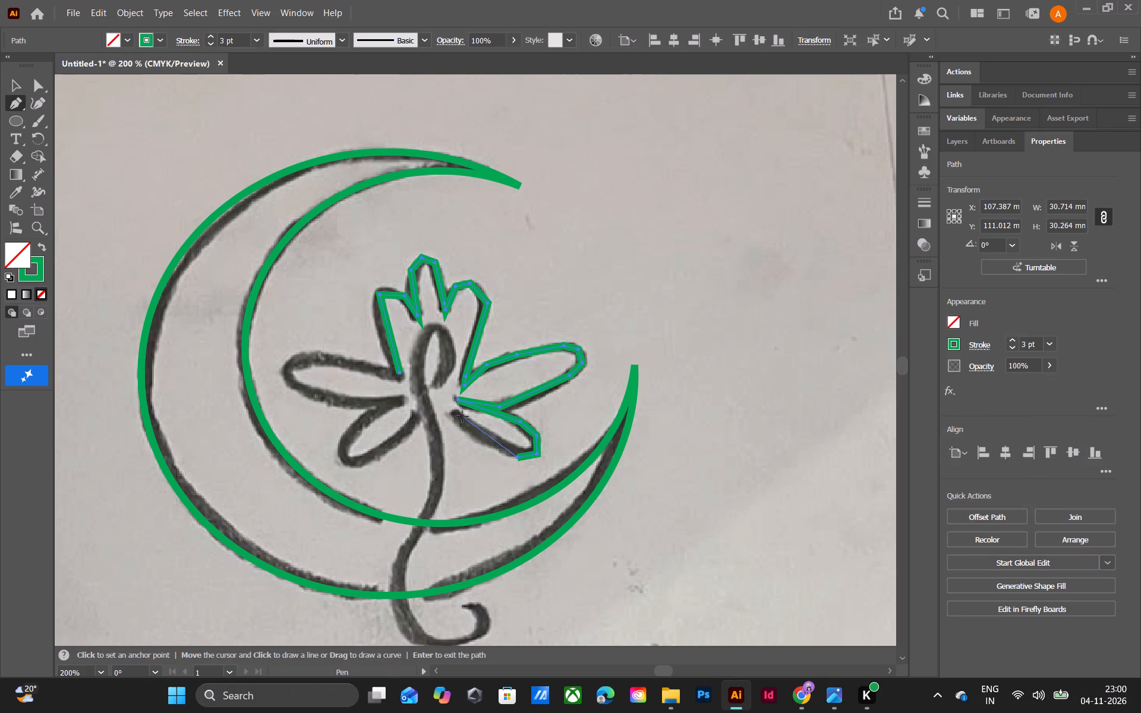
click(460, 429)
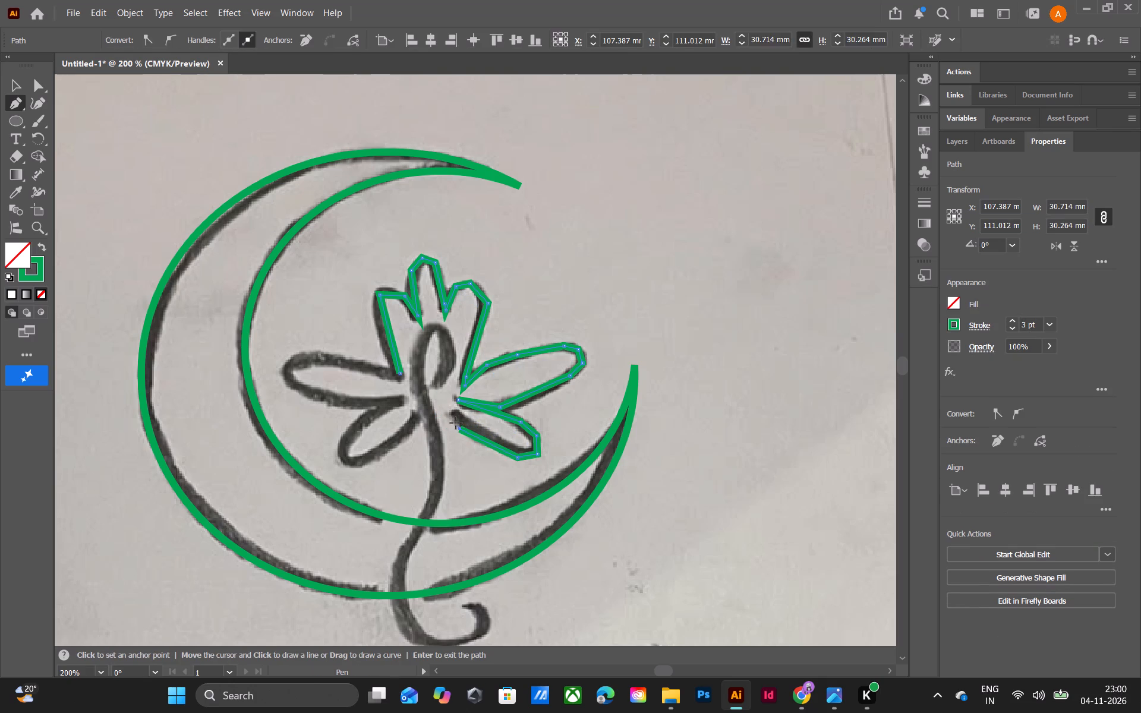
click(449, 415)
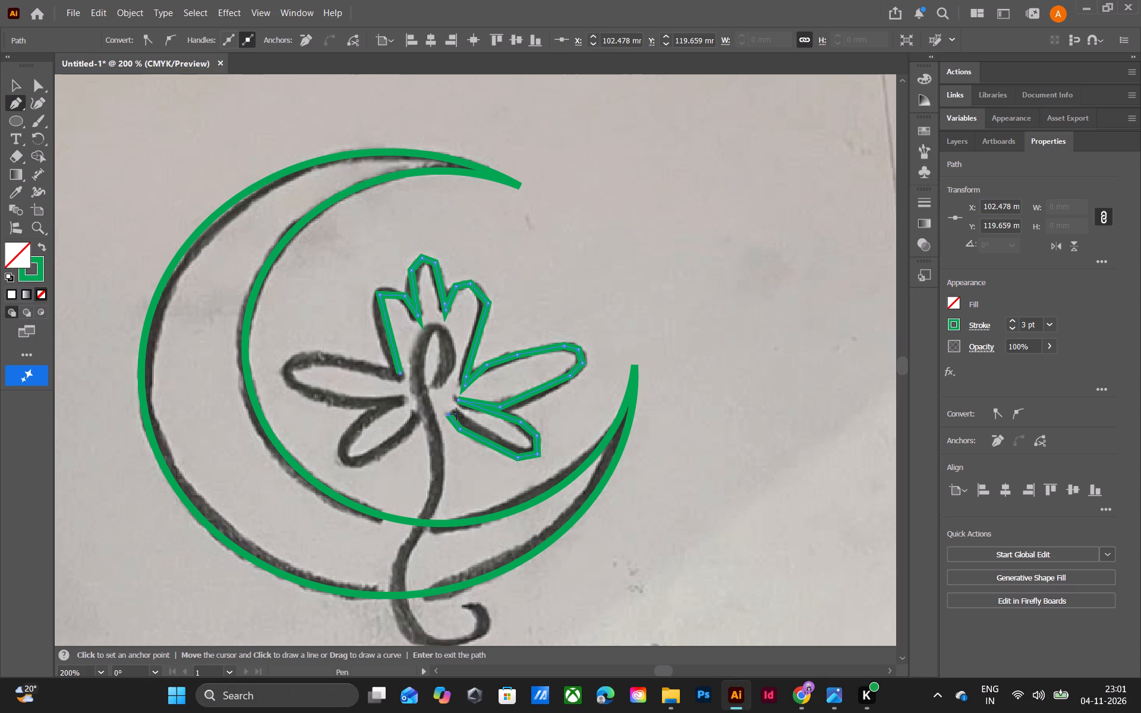
Bend the upper-left petal's straight outer side, top and inner side into curves that follow the sketch.
click(10, 89)
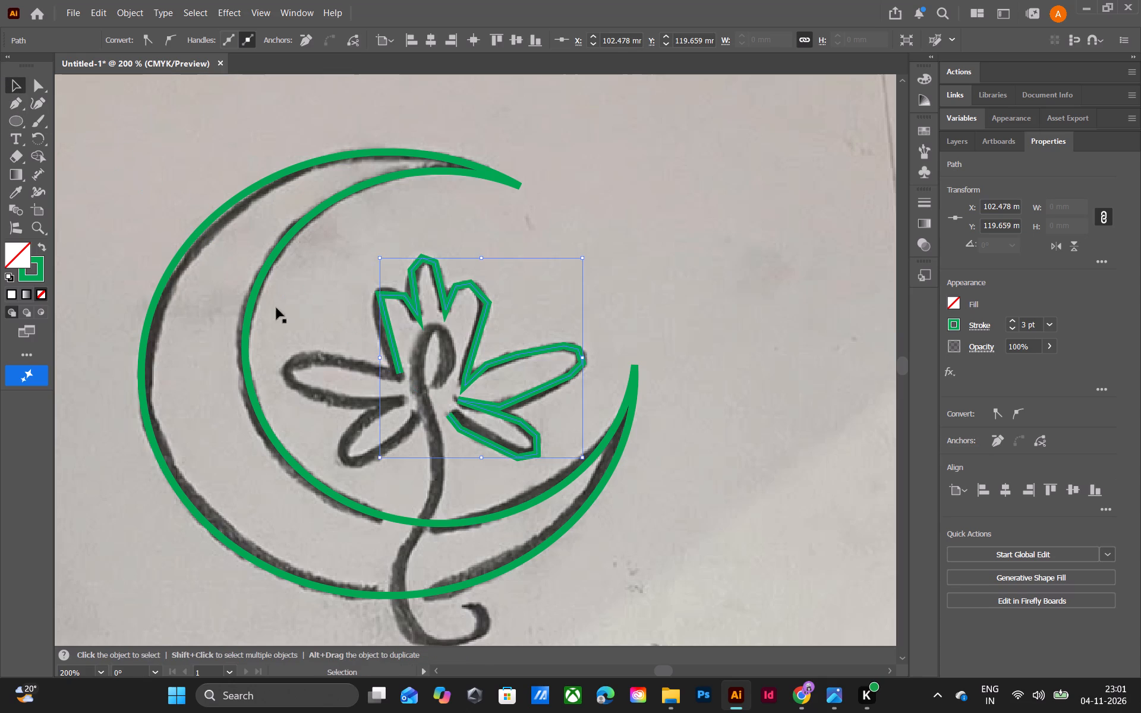
click(15, 105)
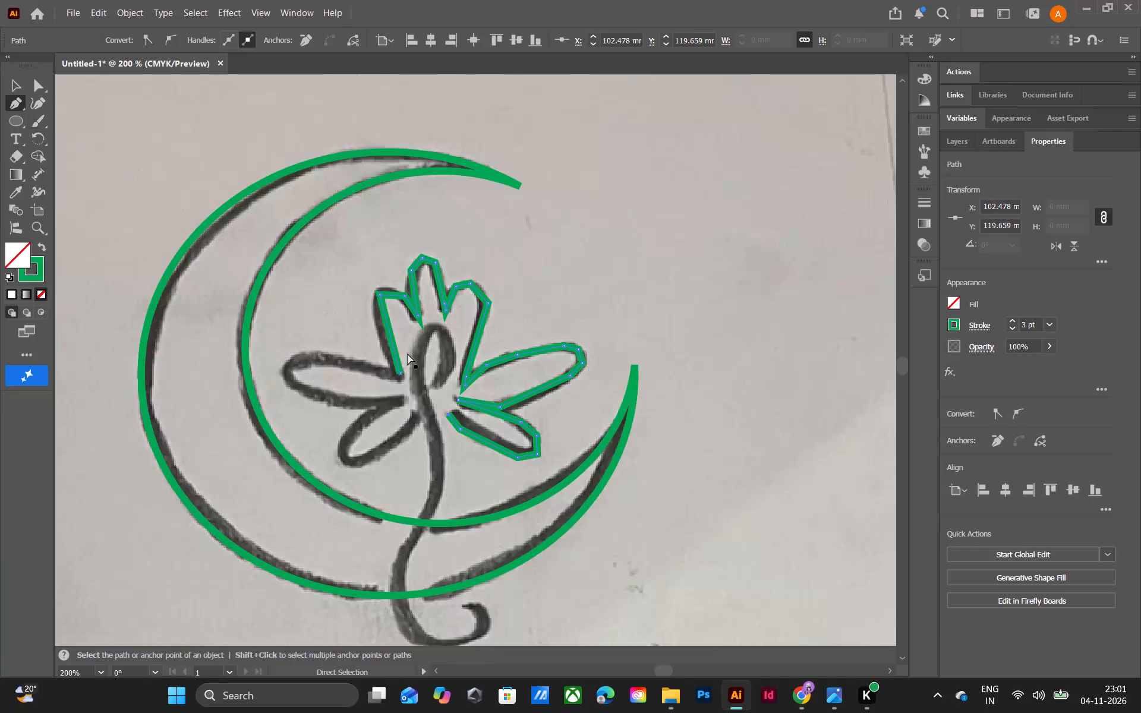
key(ctrl+equal)
key(ctrl+equal)
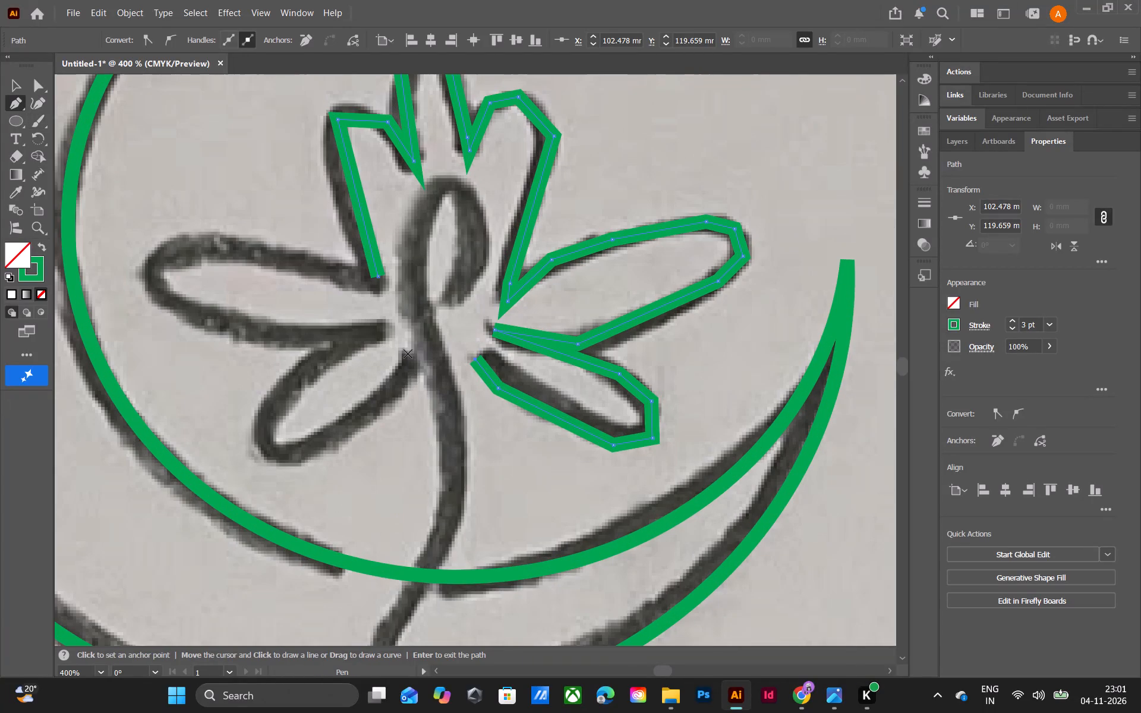
scroll(408, 354, up, 10)
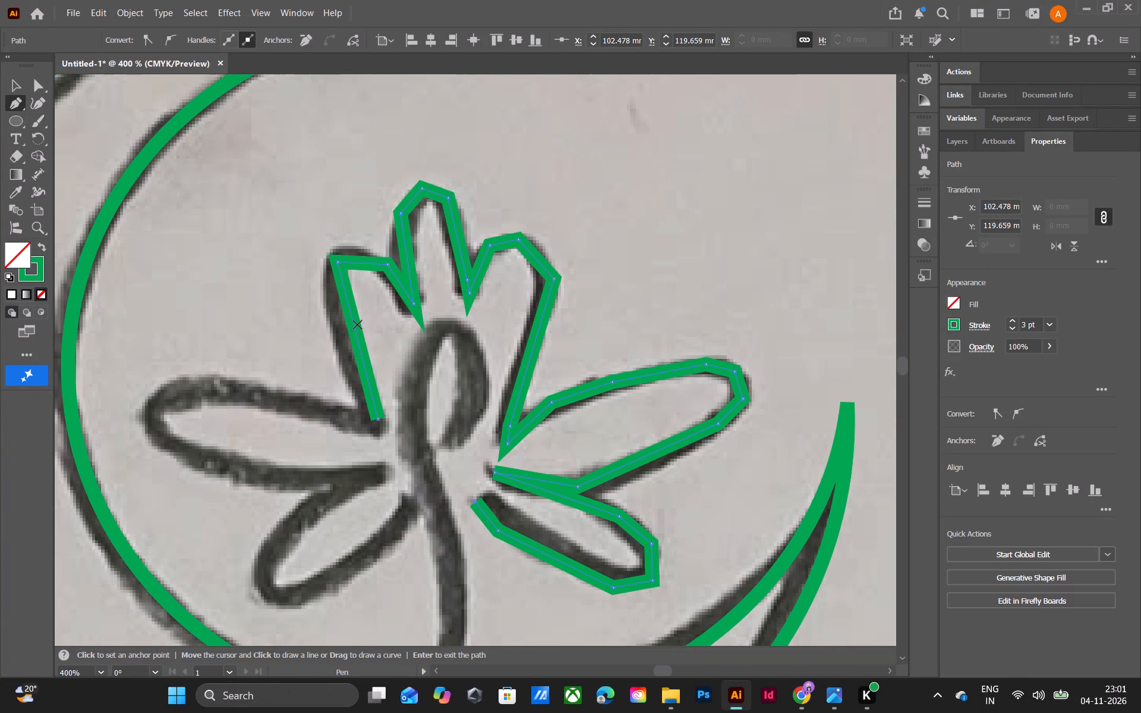
click(17, 77)
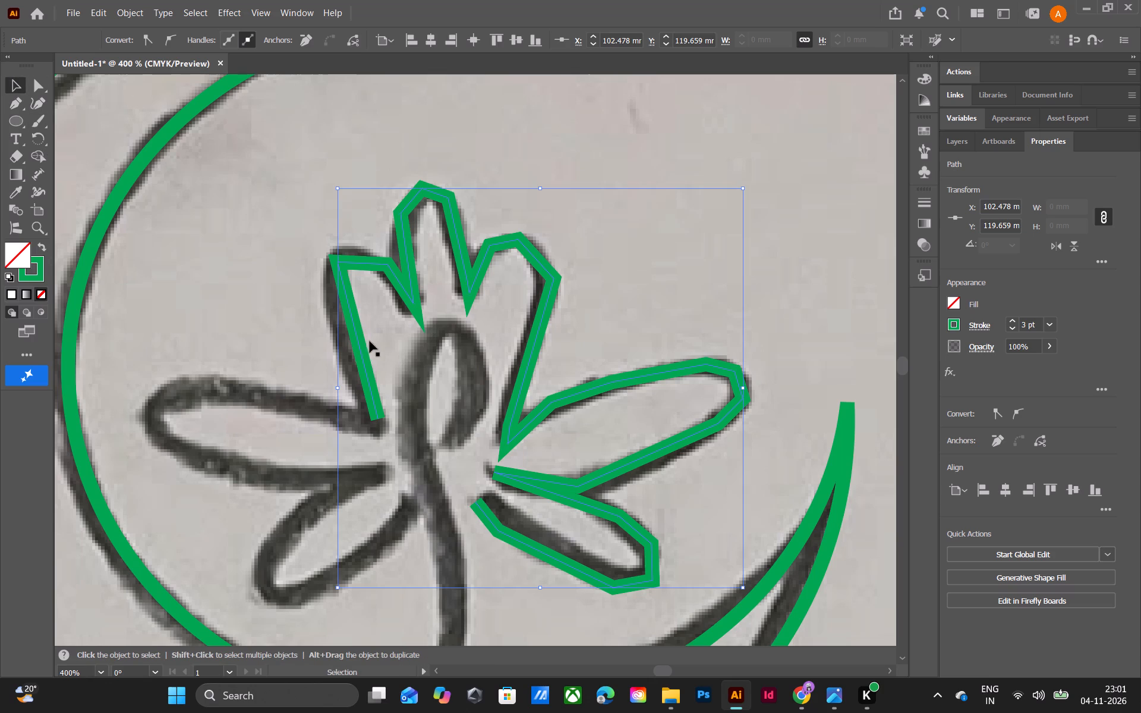
click(355, 341)
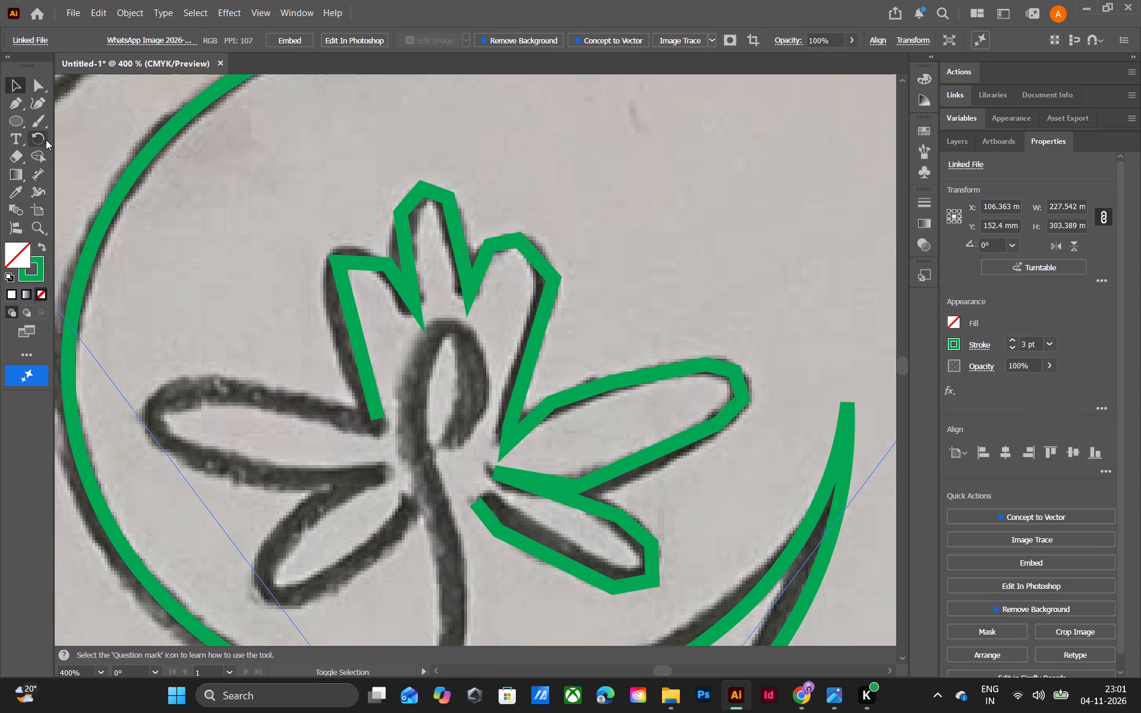
shift+click(12, 105)
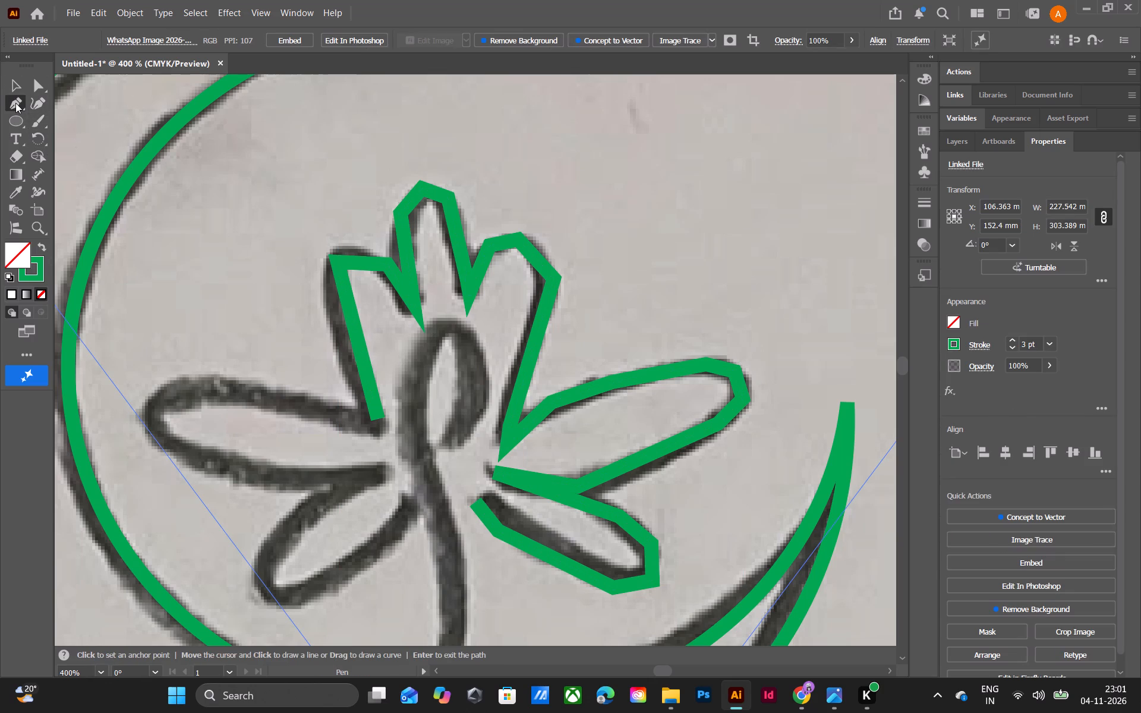
alt+click(357, 331)
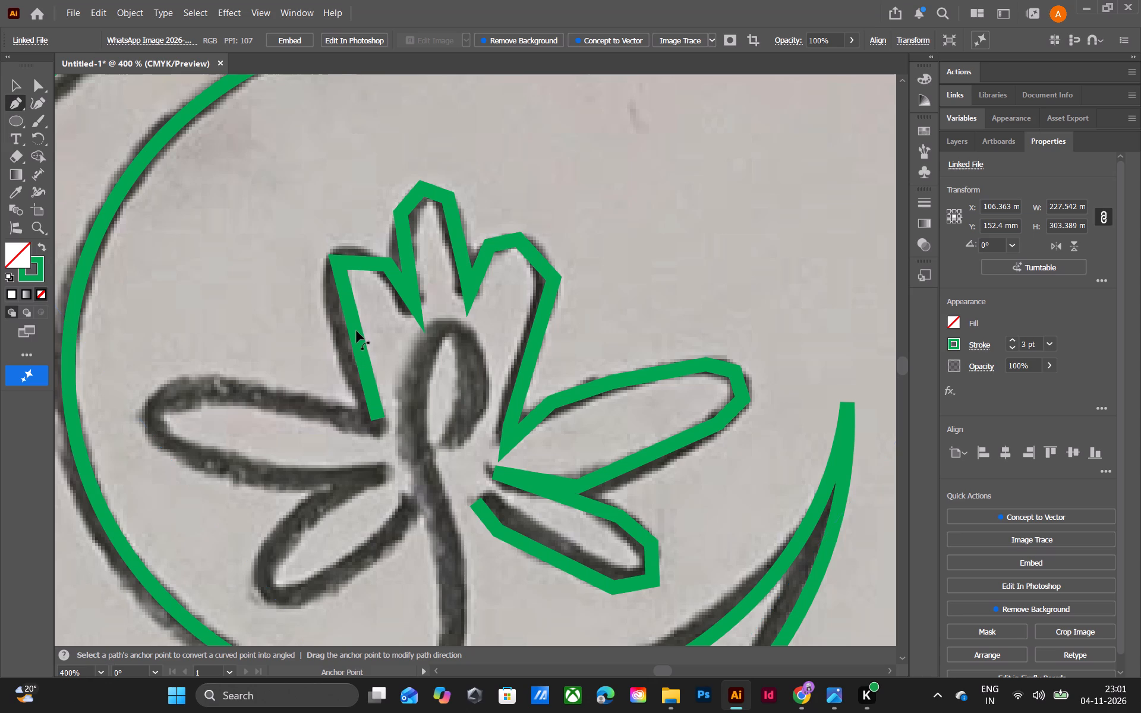
alt+click(352, 331)
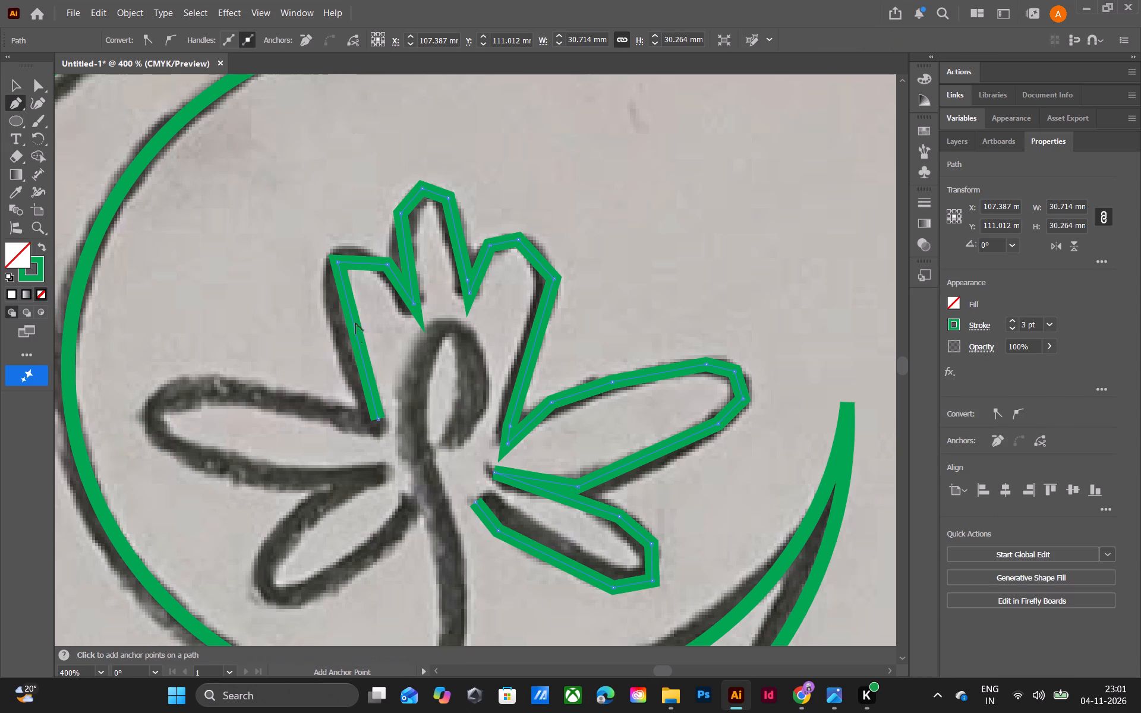
alt+drag(355, 329, 344, 335)
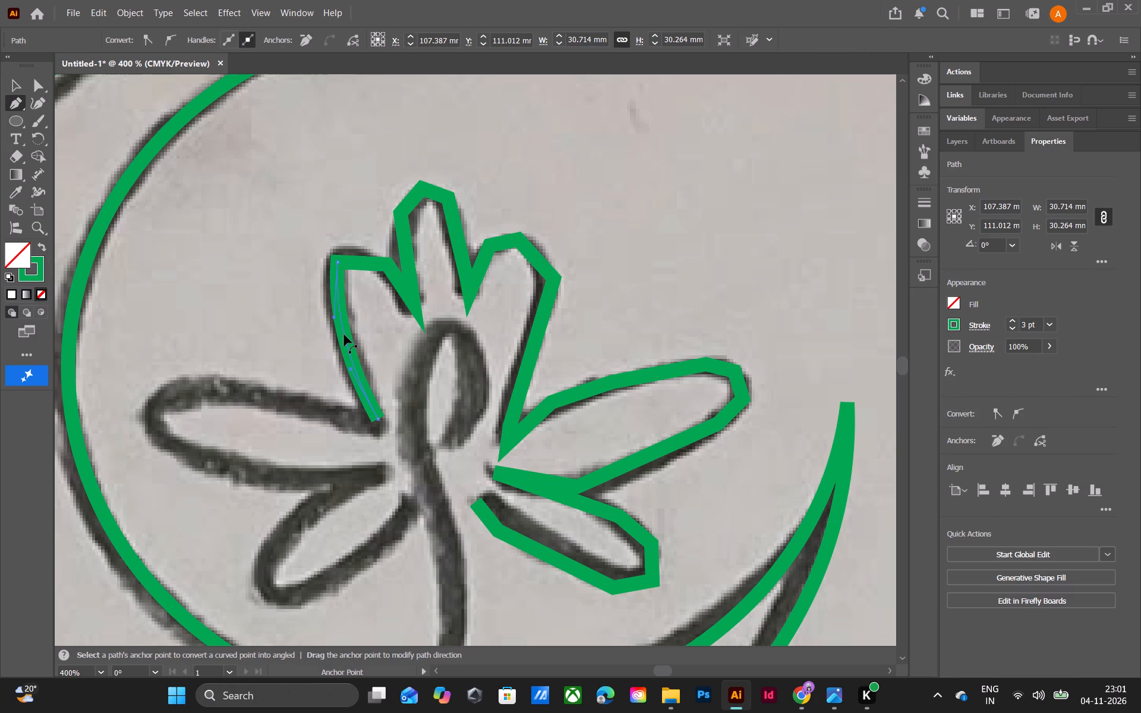
alt+drag(344, 335, 343, 335)
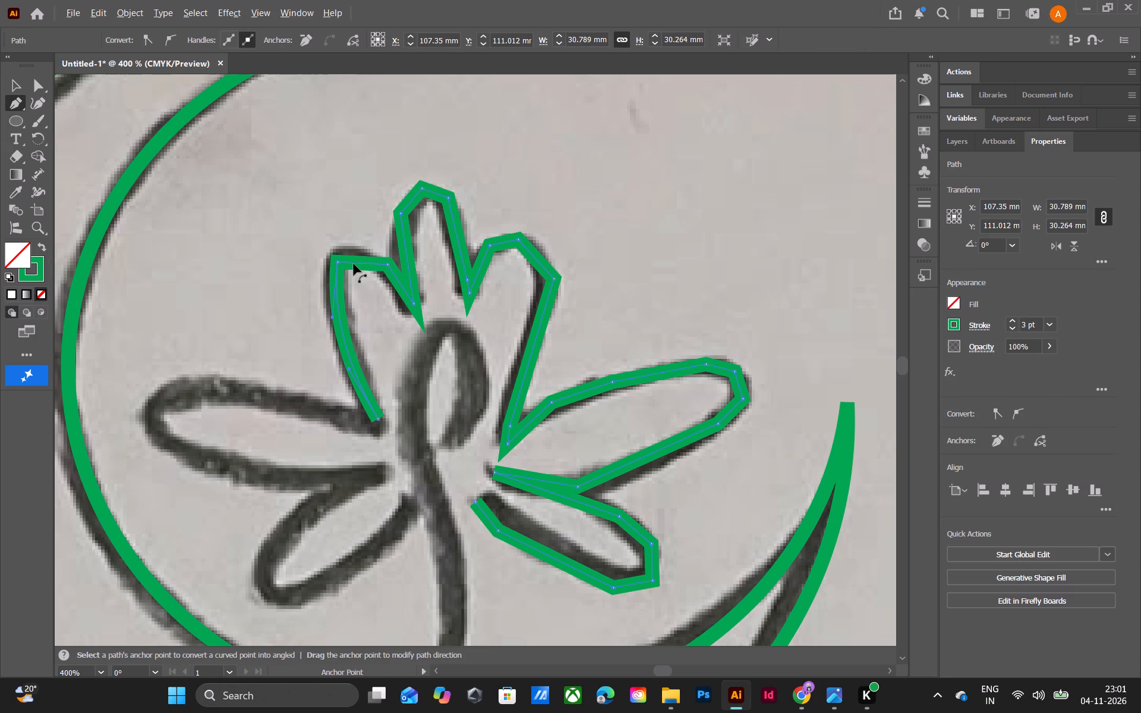
alt+drag(356, 263, 356, 253)
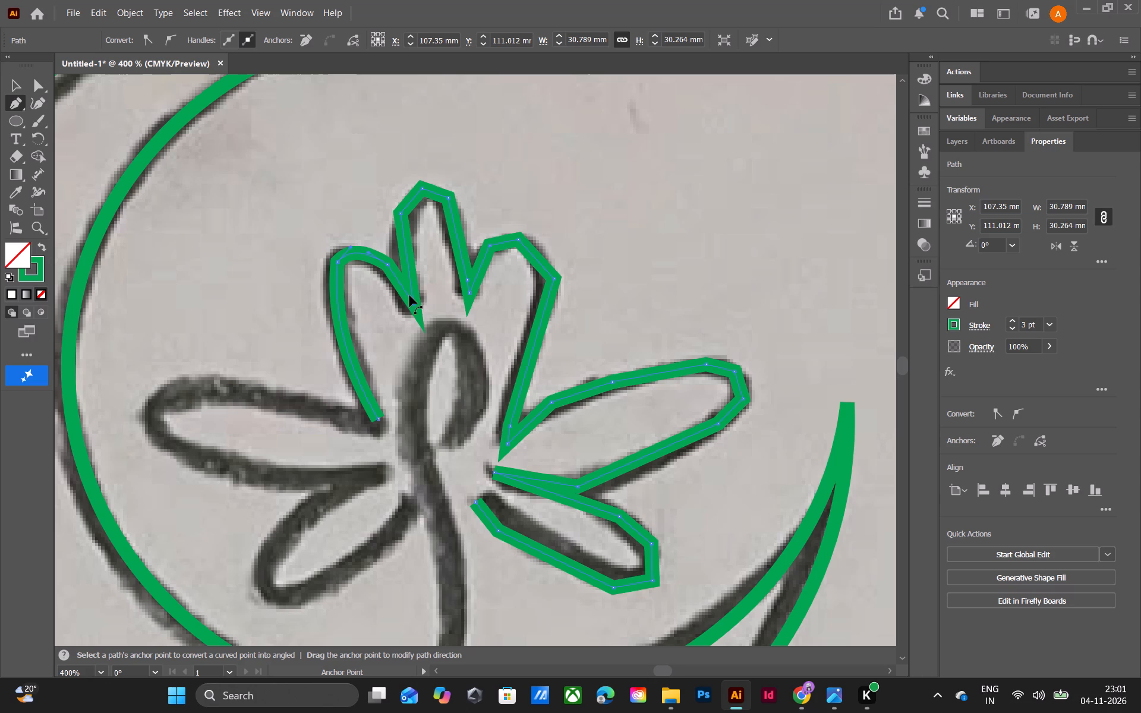
alt+click(402, 289)
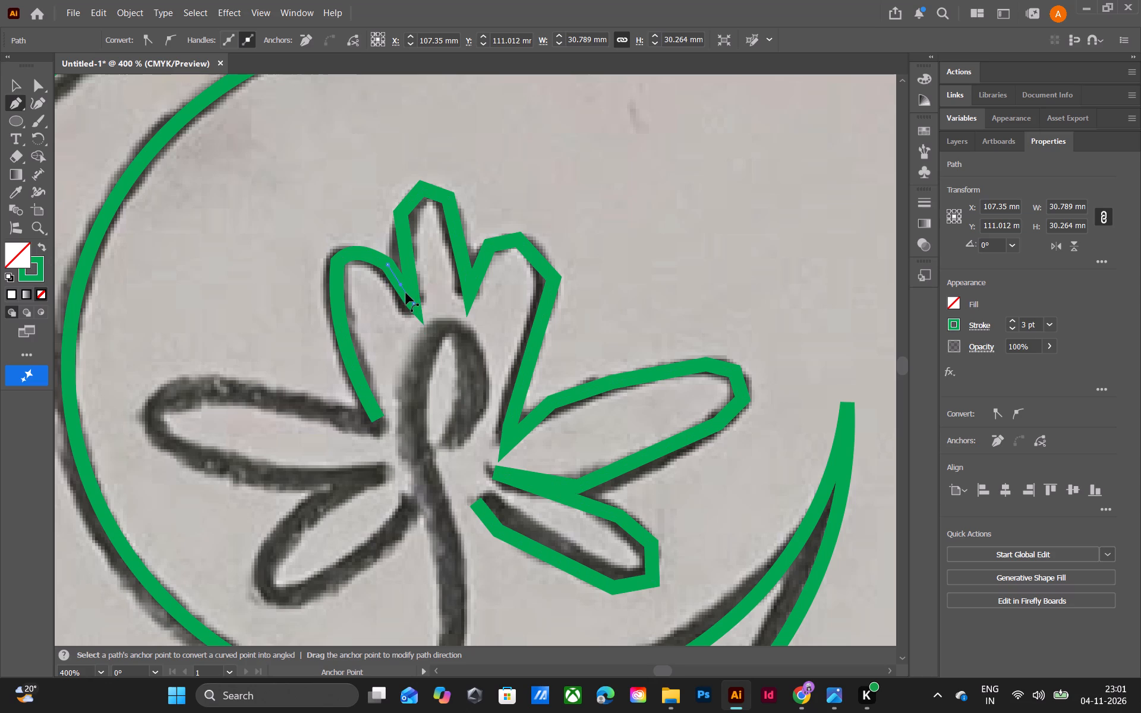
key(shift+z)
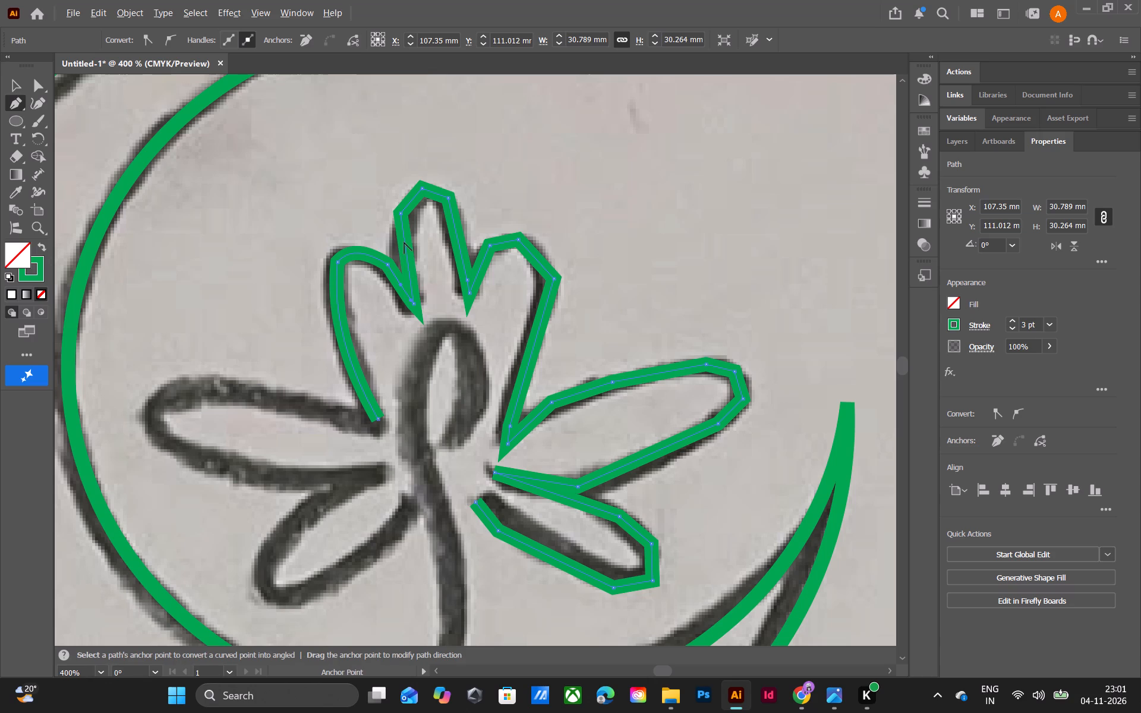
Bend the central top petal's two sides and tip segments into a smooth rounded outline.
alt+drag(404, 242, 393, 243)
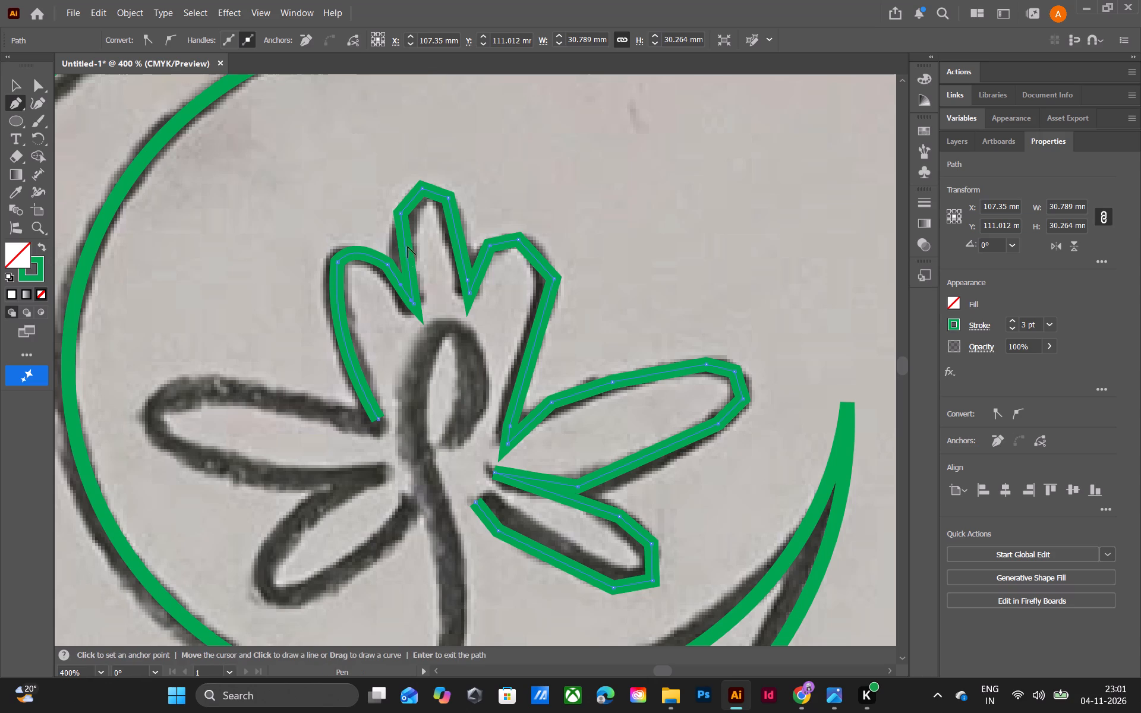
alt+drag(407, 247, 398, 251)
alt+click(458, 238)
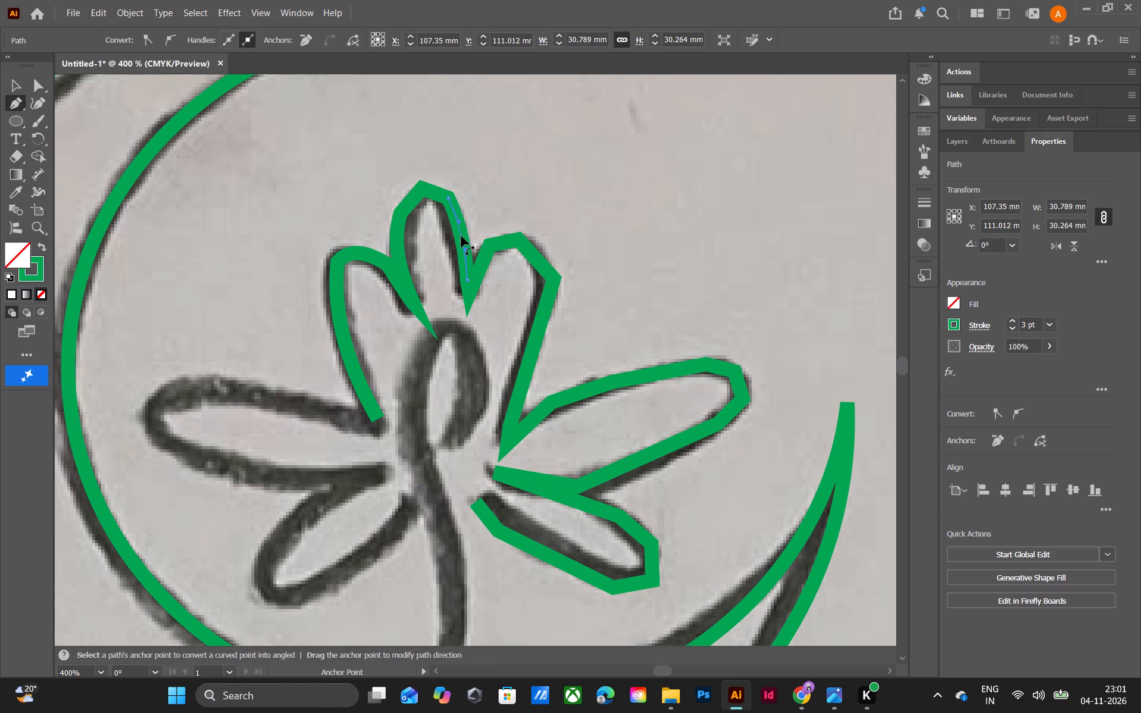
alt+click(412, 201)
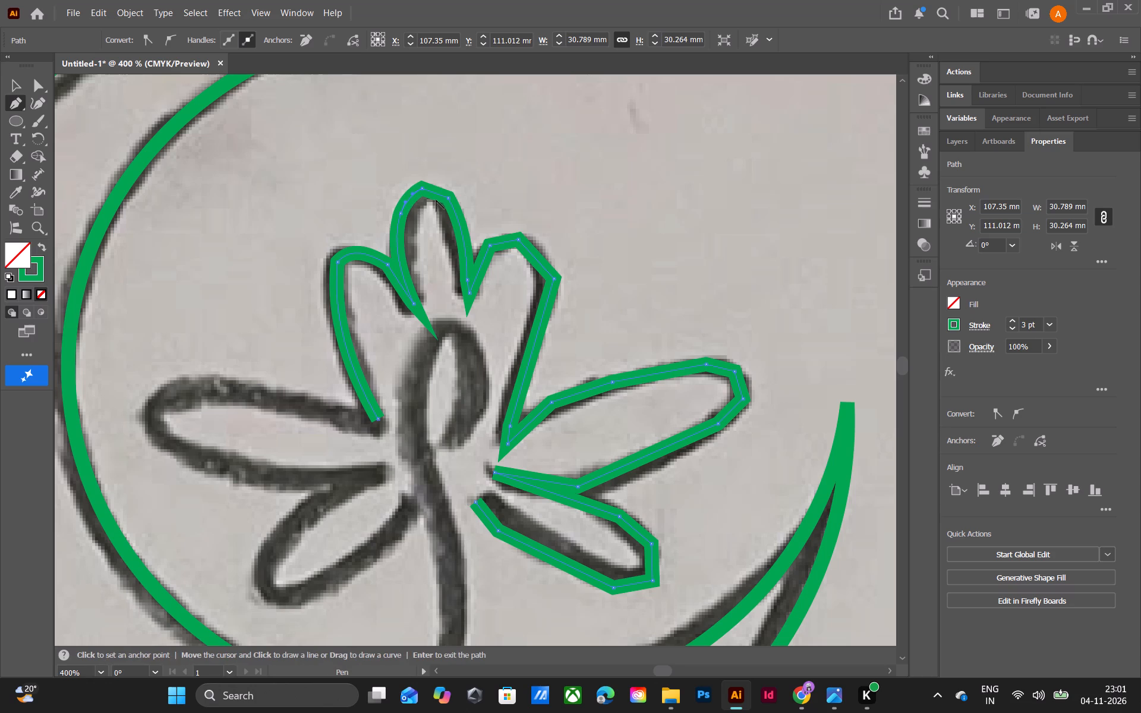
alt+click(436, 195)
Bend the upper-right petal's inner side, rounded top and outer side into smooth curves over the sketch.
alt+drag(483, 262, 481, 258)
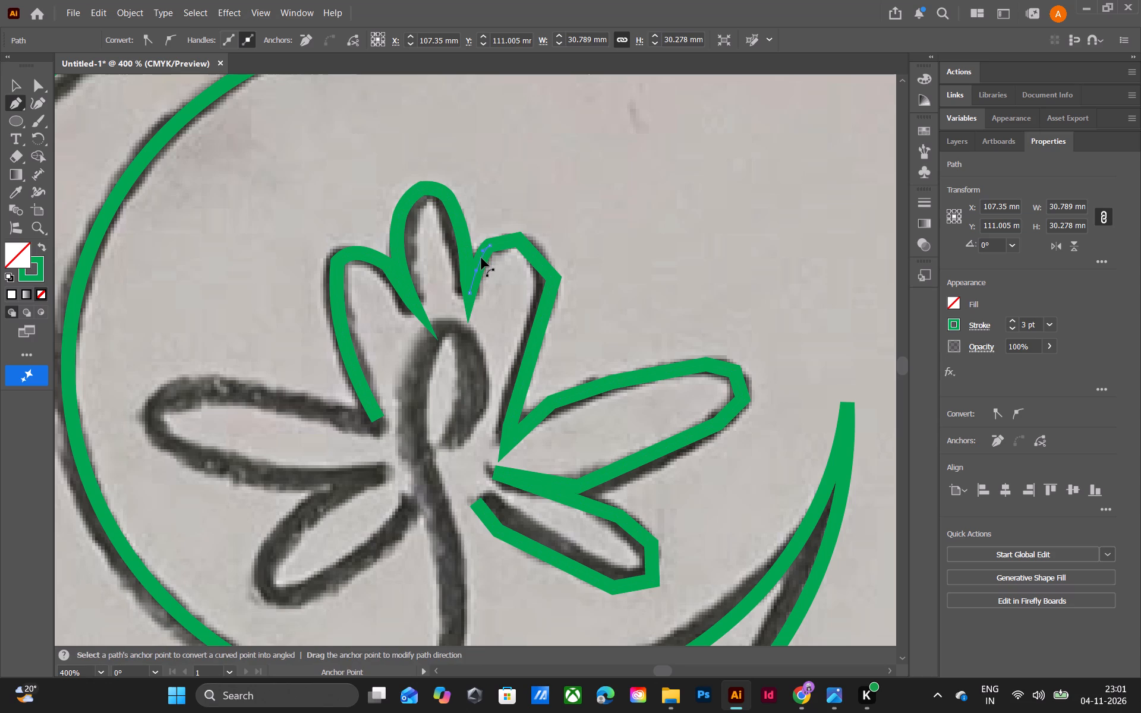
alt+drag(481, 258, 480, 255)
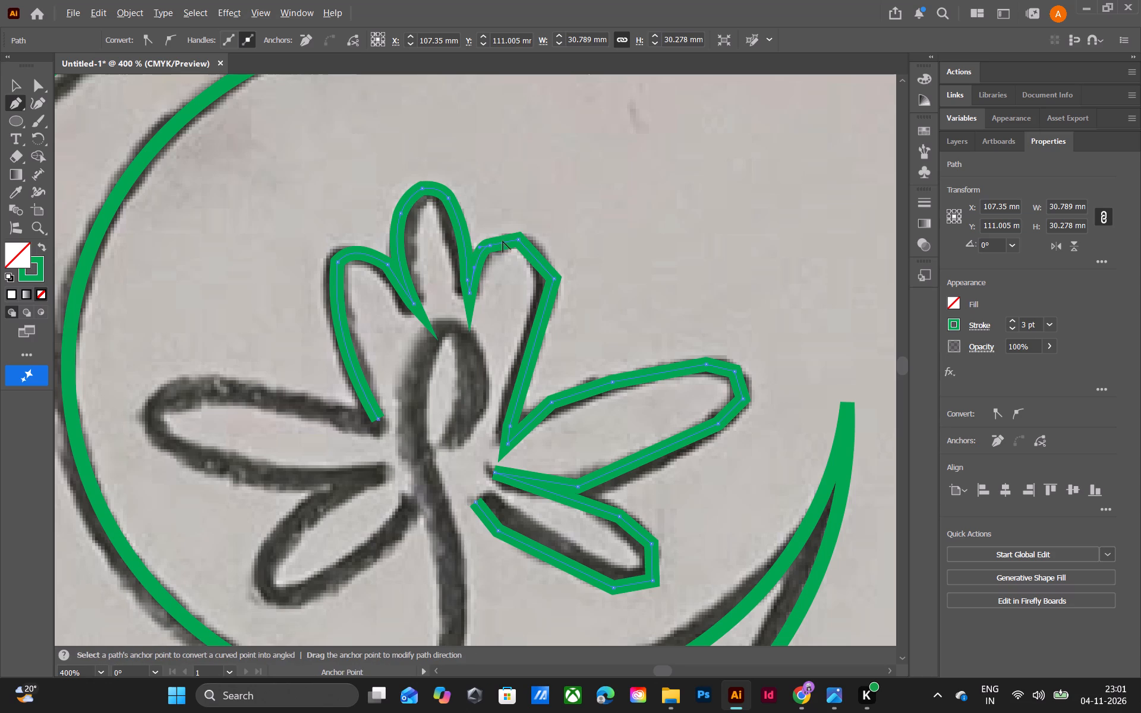
alt+click(503, 242)
alt+drag(534, 255, 541, 249)
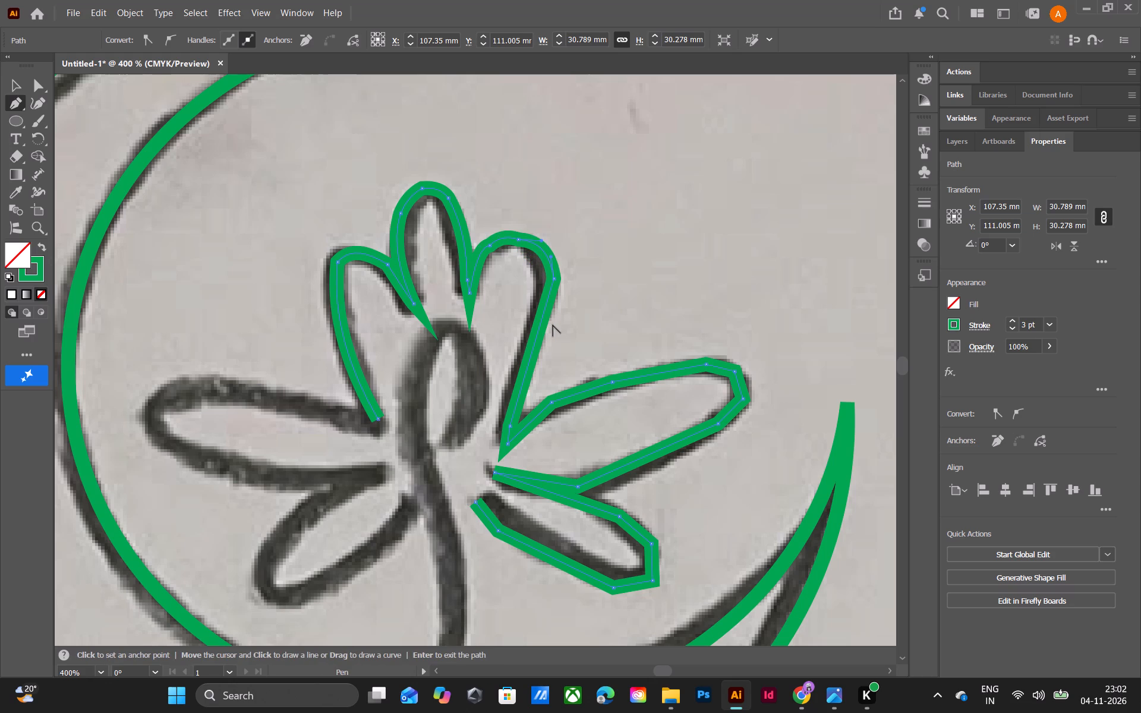
alt+drag(540, 323, 546, 325)
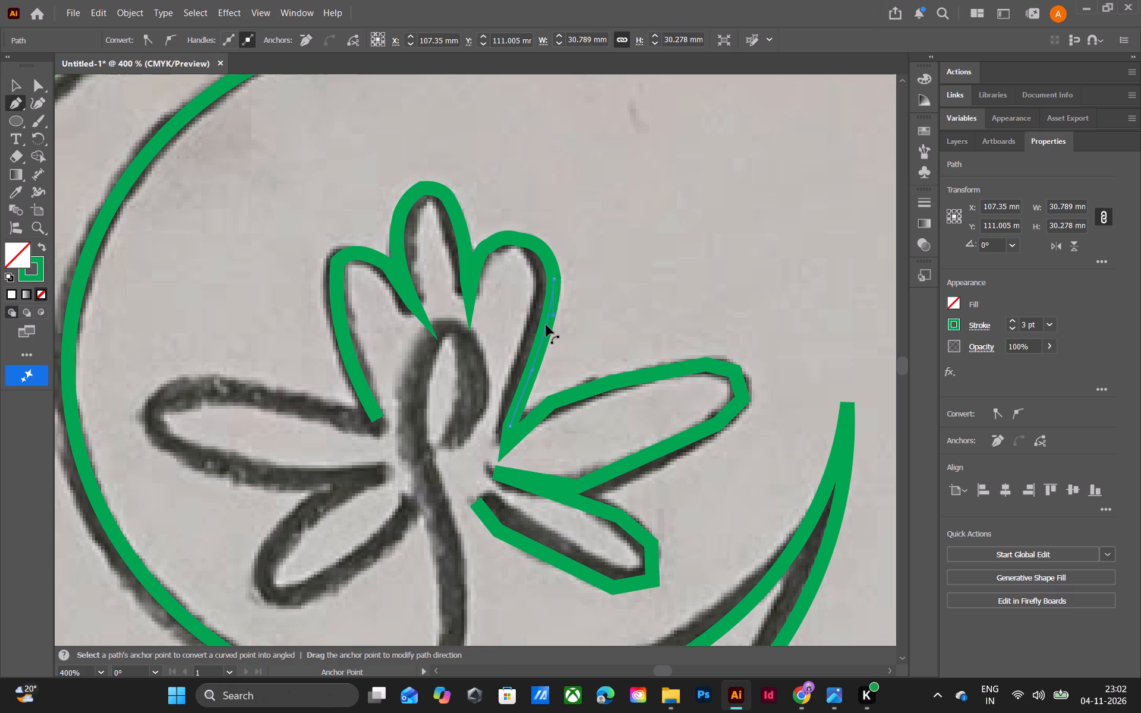
alt+drag(546, 325, 549, 325)
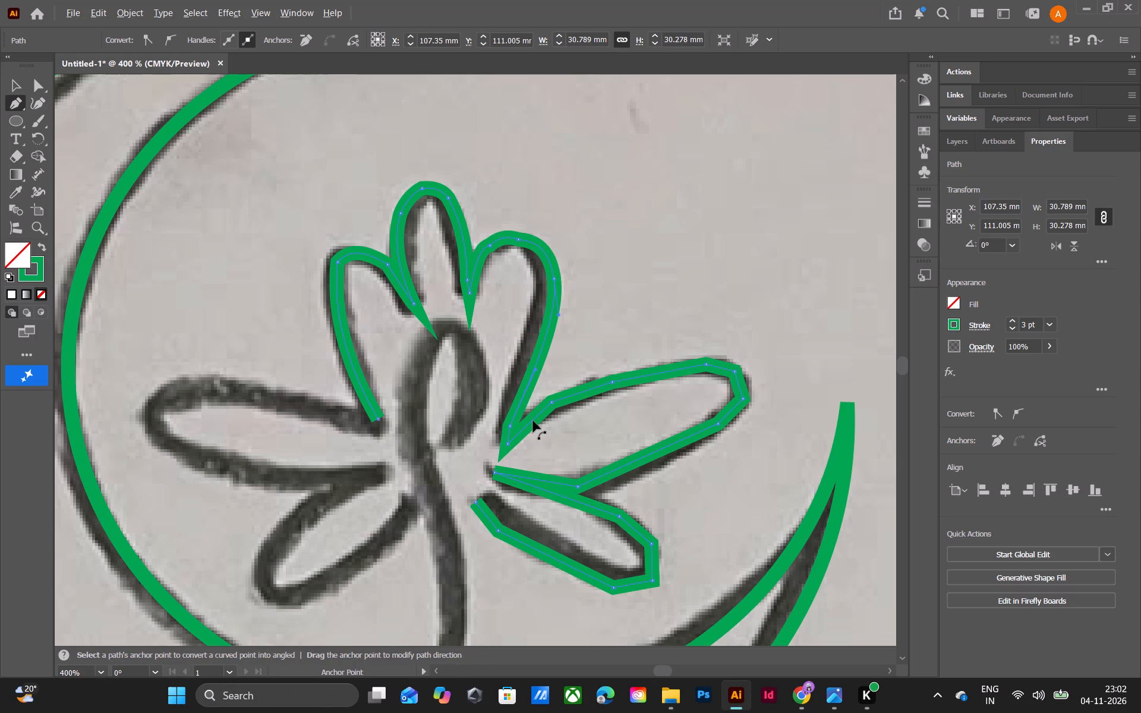
Curve the upper-edge segments of the long right side petal, from the flower's centre outwards.
alt+click(533, 420)
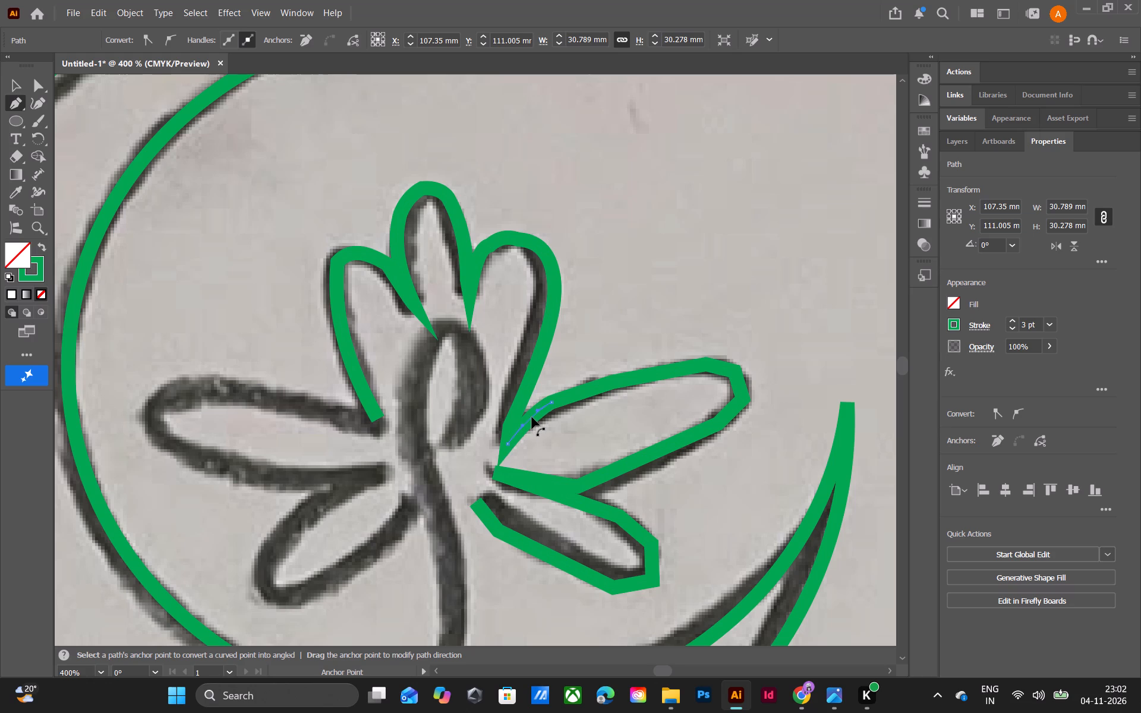
alt+drag(583, 390, 586, 397)
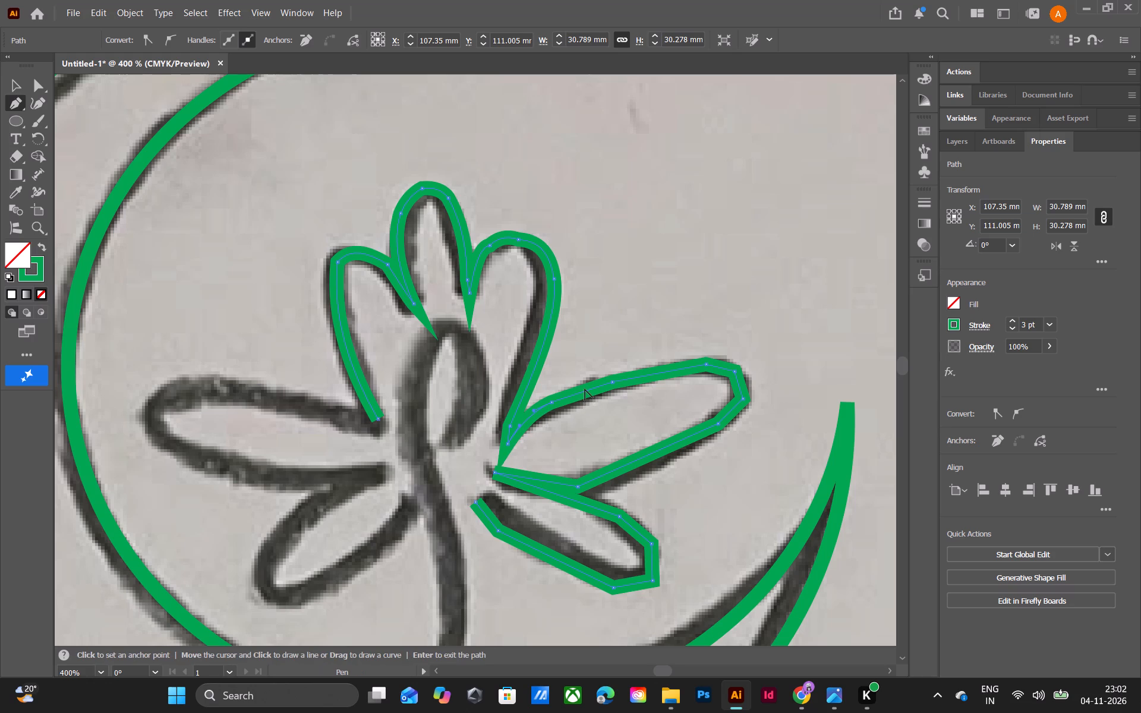
alt+click(583, 392)
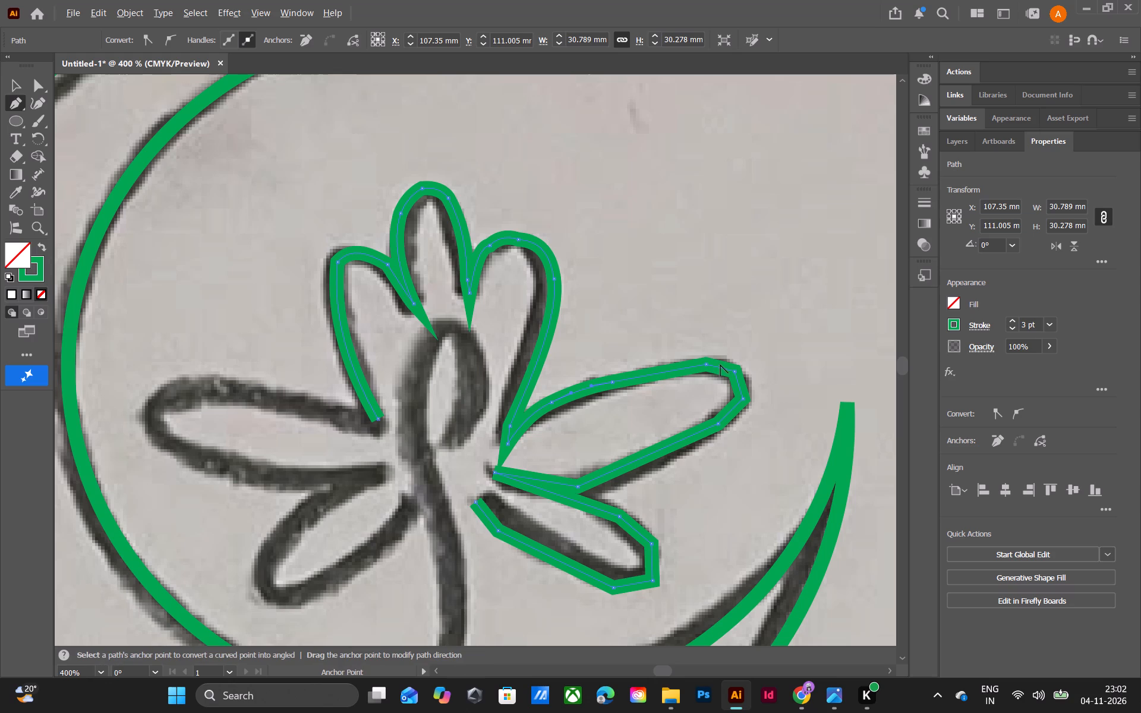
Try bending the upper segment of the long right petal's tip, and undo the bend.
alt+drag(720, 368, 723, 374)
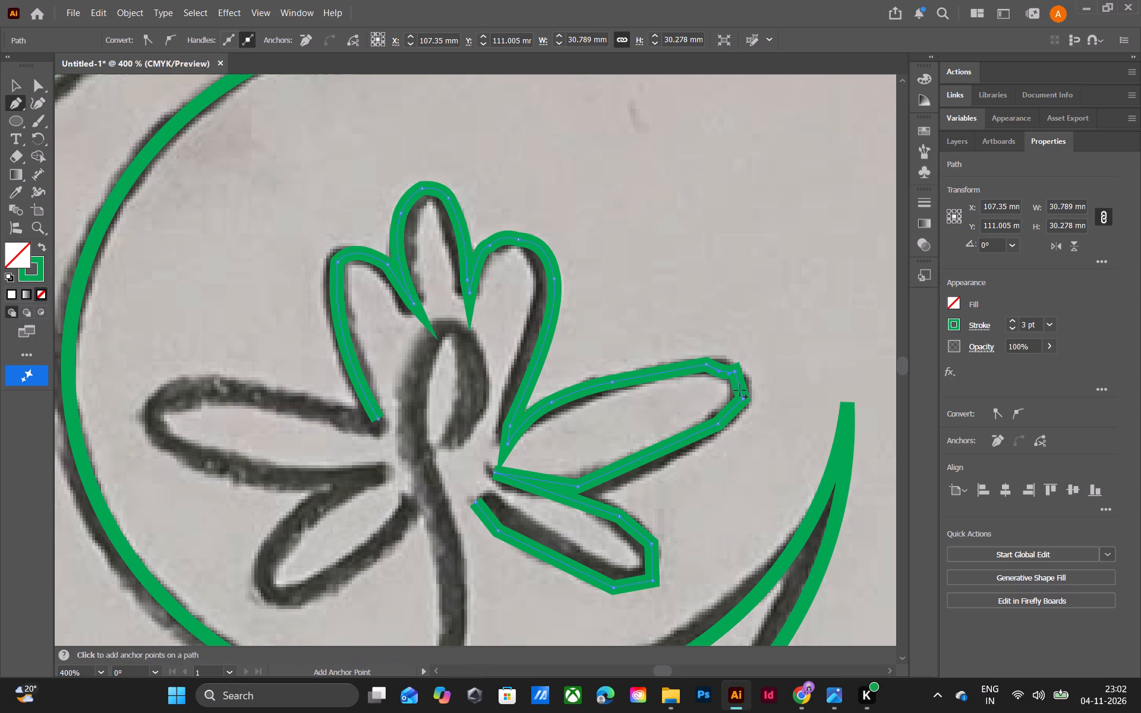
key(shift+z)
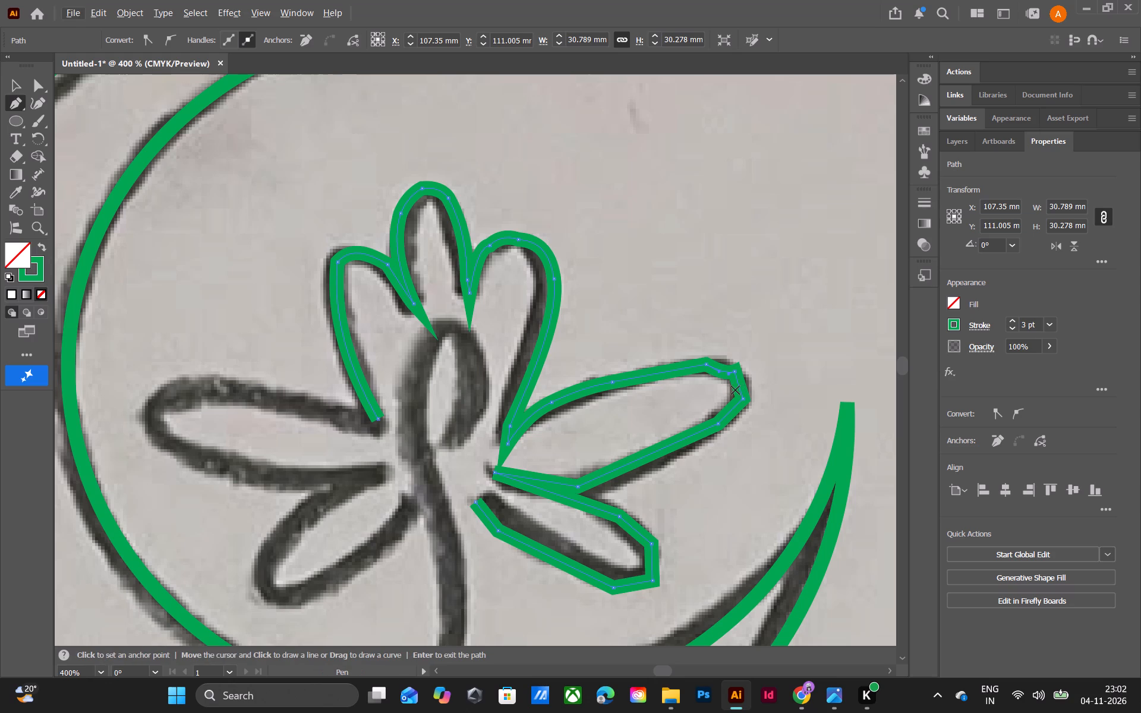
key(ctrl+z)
Bend the long right petal's tip segments and its long lower edge into smooth curves over the sketch.
key(ctrl+equal)
key(ctrl+equal)
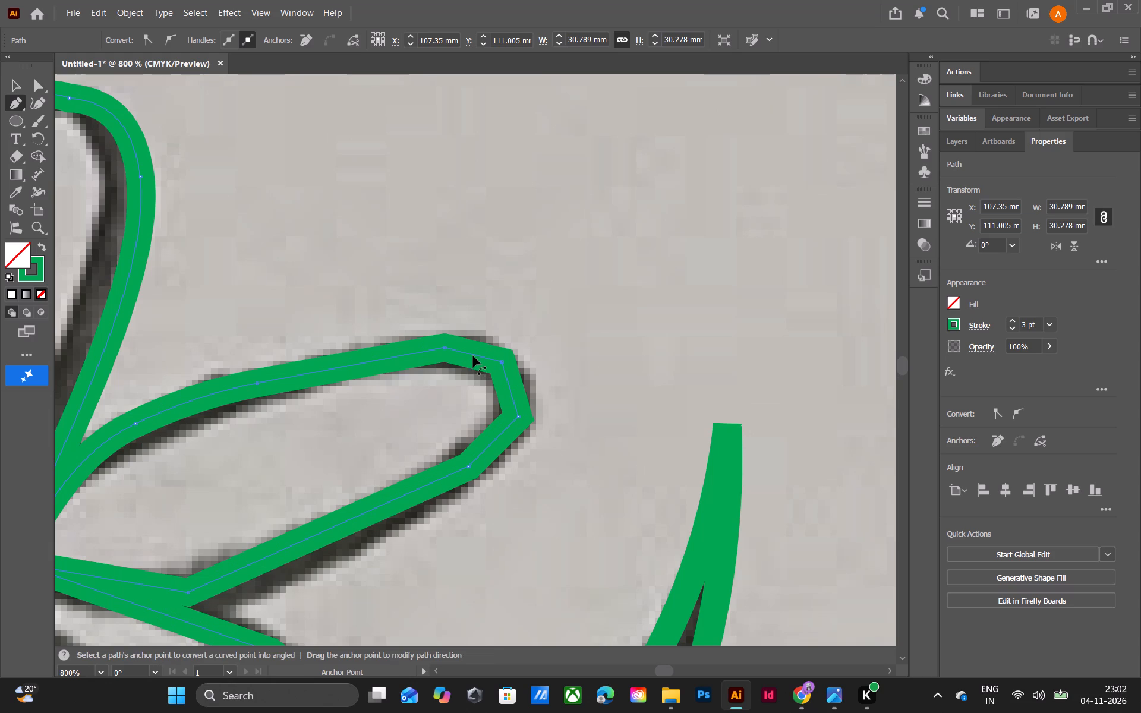
alt+drag(473, 355, 475, 350)
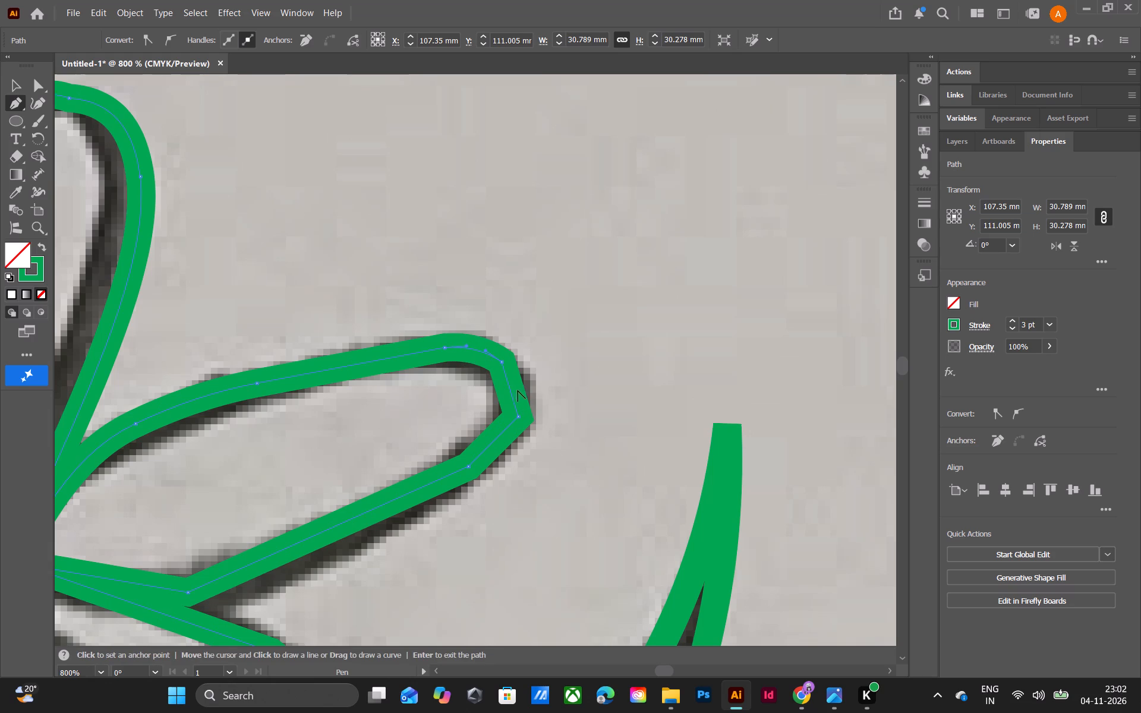
alt+drag(512, 390, 523, 389)
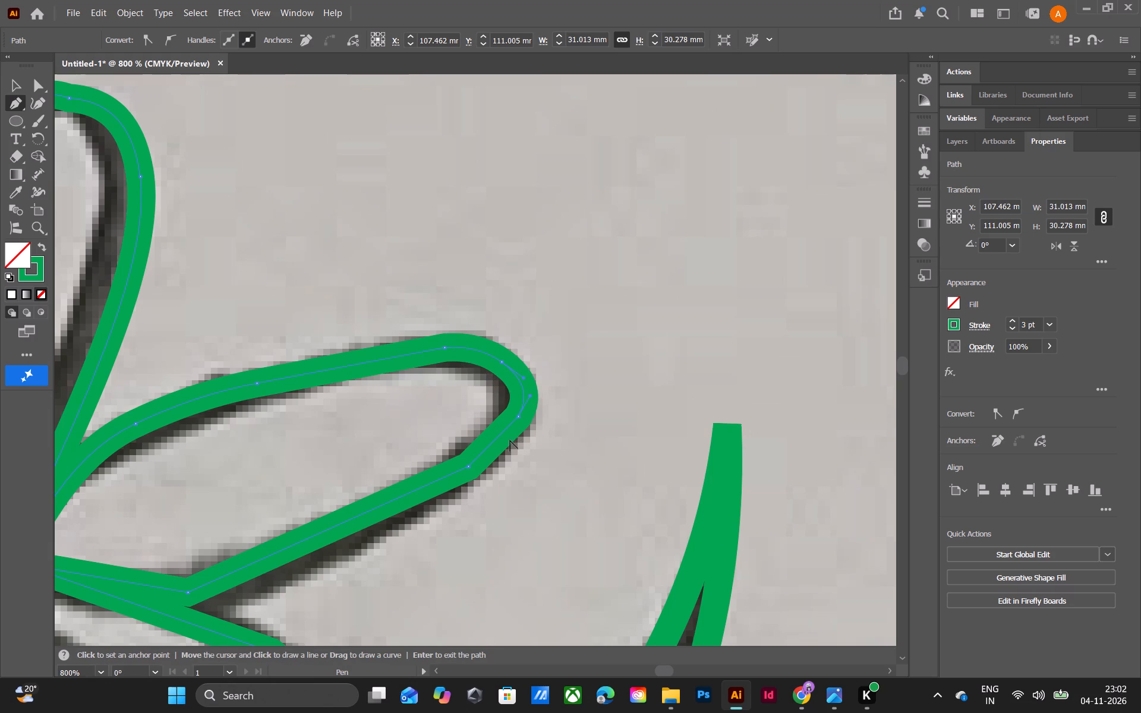
alt+click(506, 431)
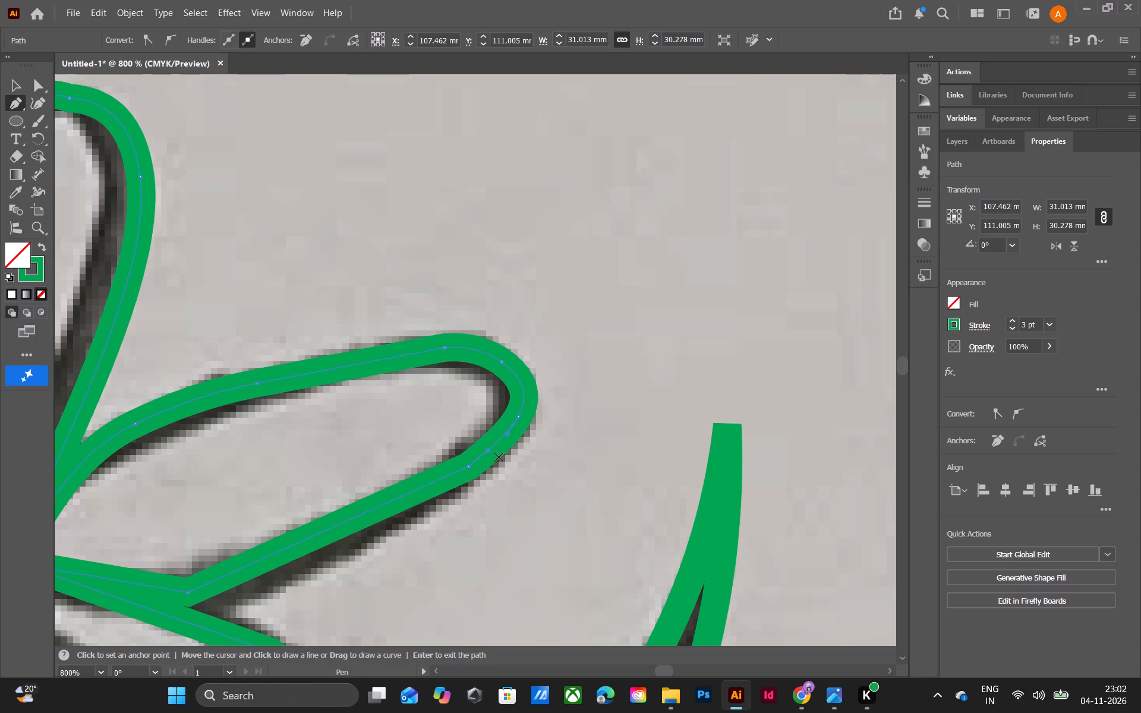
alt+drag(394, 501, 398, 510)
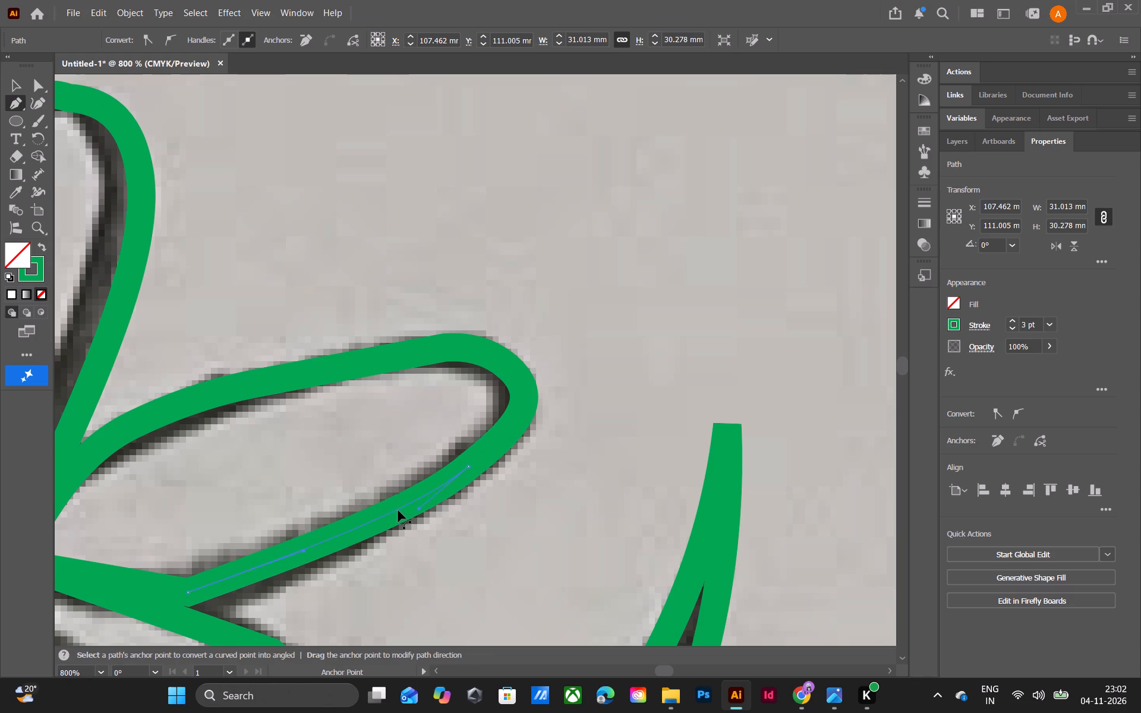
alt+drag(398, 510, 400, 509)
Bend the short inner segment of the long right petal's lower edge, where it runs into the flower's centre.
key(ctrl+minus)
key(ctrl+minus)
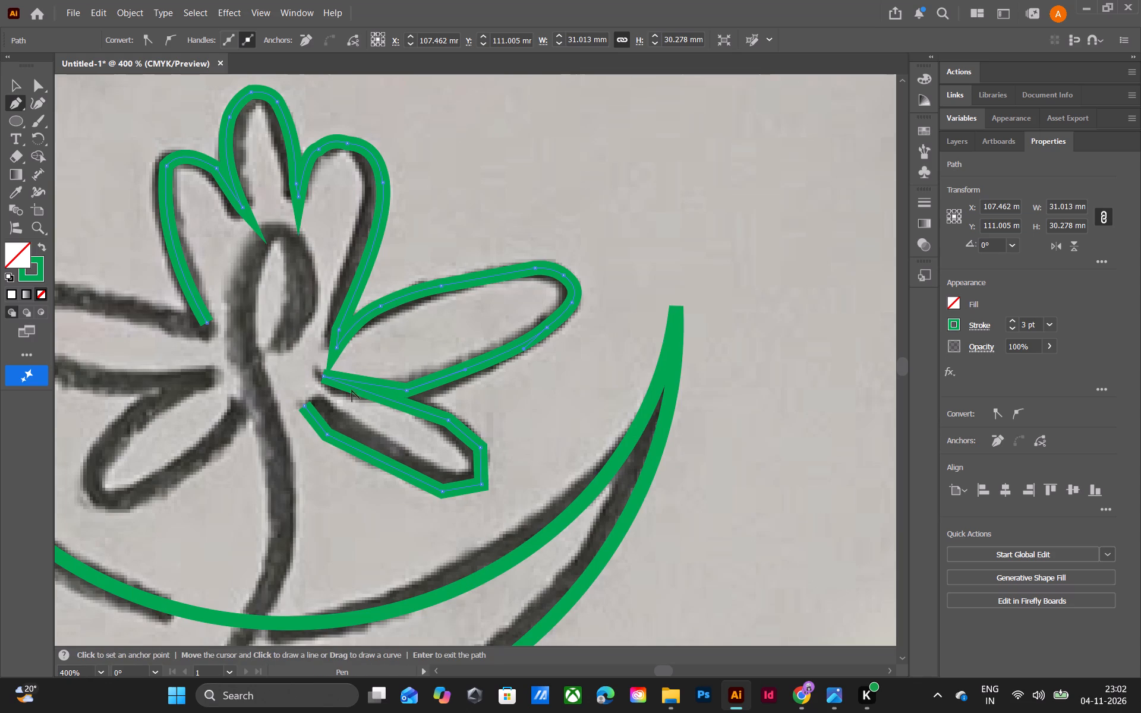
alt+drag(384, 386, 383, 389)
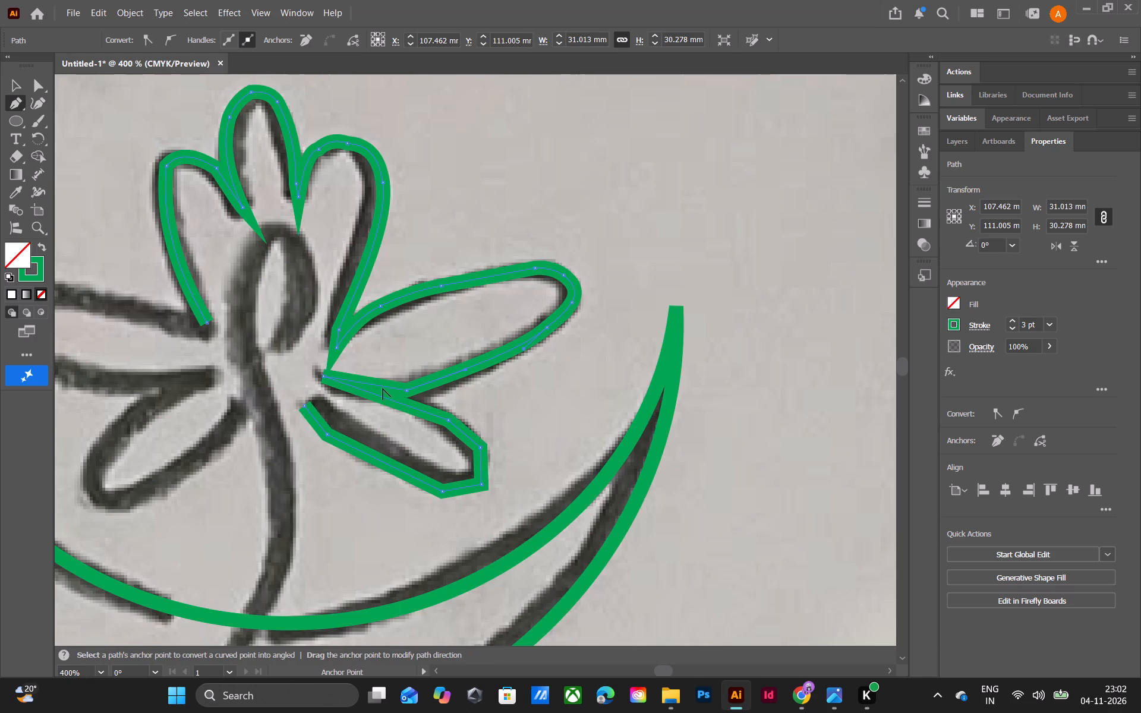
alt+drag(383, 389, 383, 392)
alt+drag(380, 386, 382, 390)
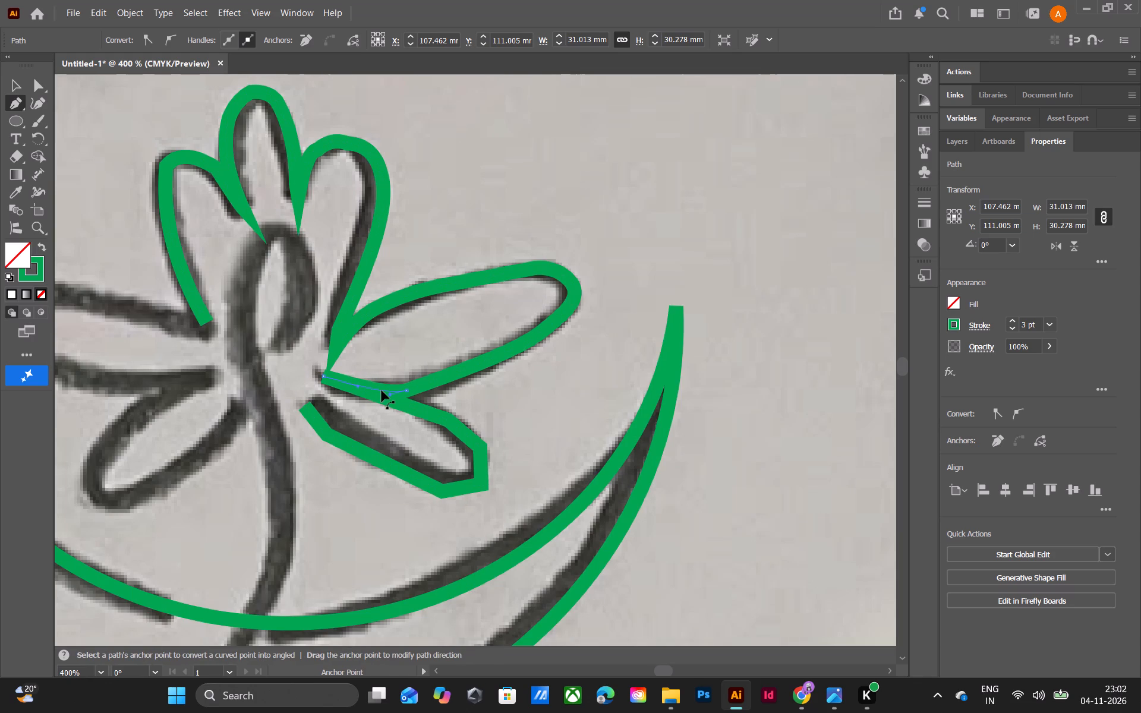
alt+drag(382, 390, 365, 388)
alt+drag(365, 388, 368, 385)
Bend the lower-right petal's upper edge, rounded tip, lower edge and short inner end segment into a smooth outline.
alt+click(423, 412)
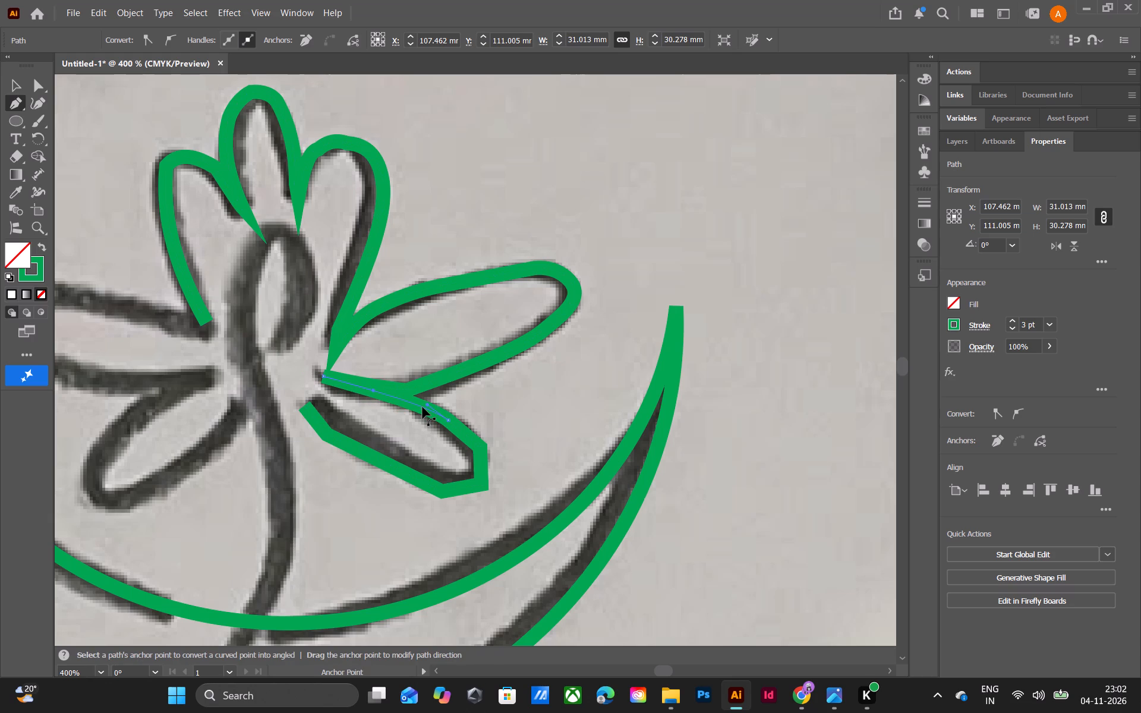
alt+click(461, 430)
alt+click(479, 466)
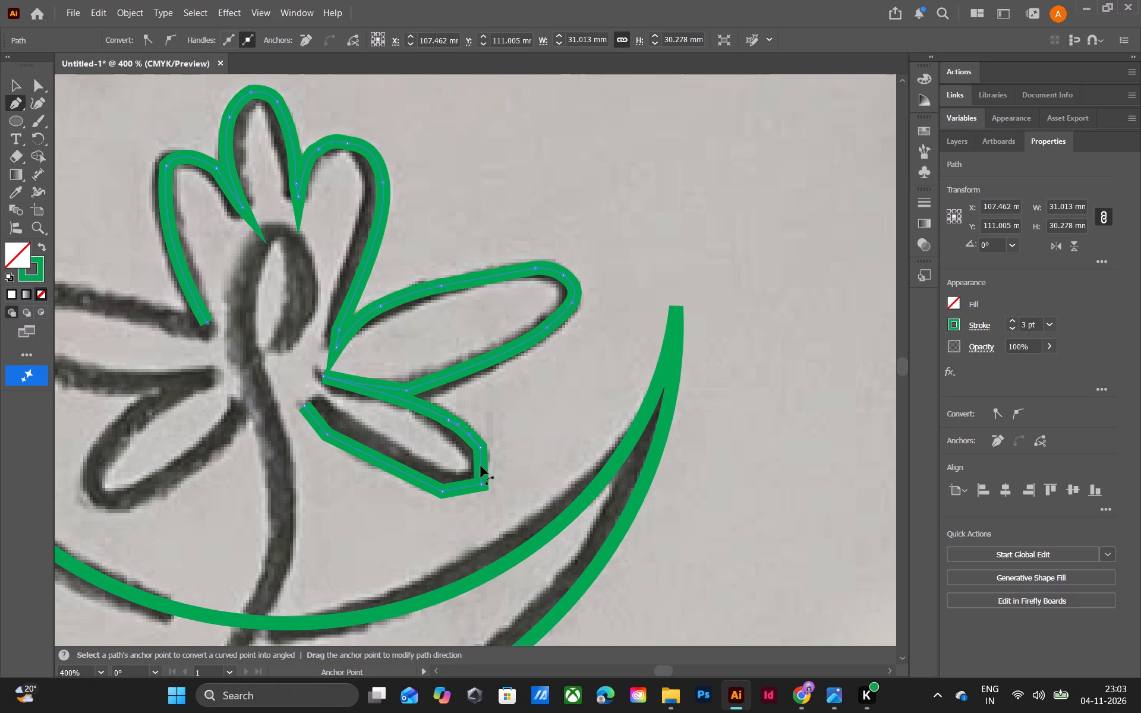
alt+drag(481, 465, 487, 465)
alt+click(462, 488)
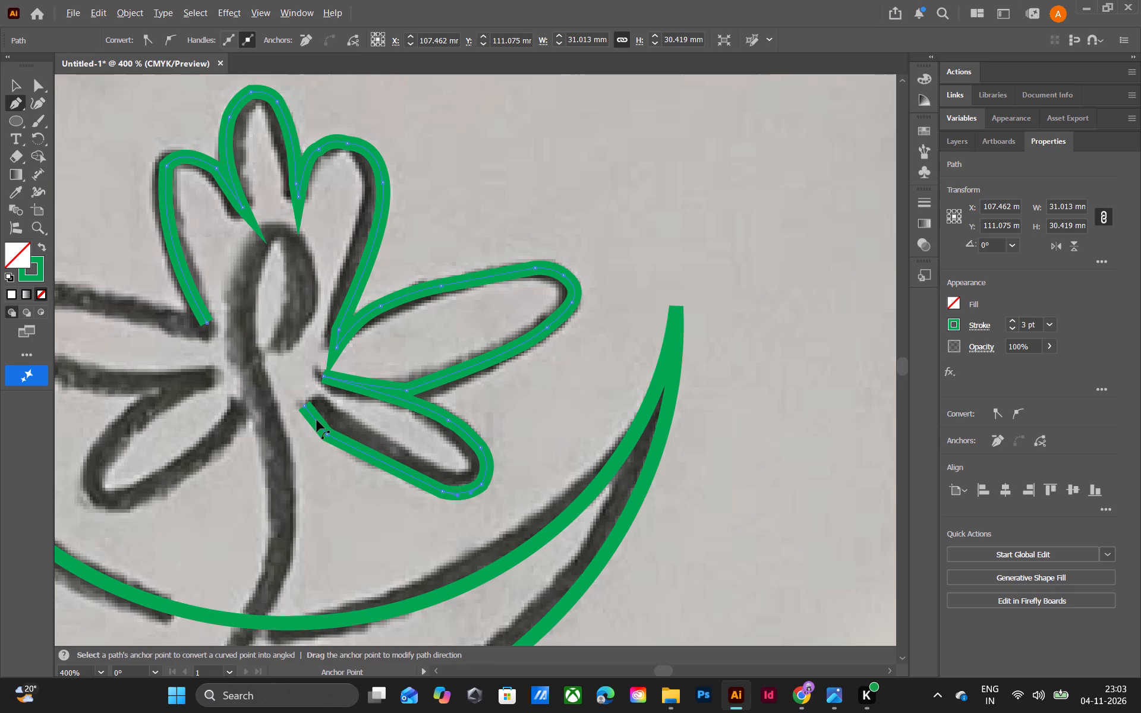
alt+drag(317, 420, 317, 421)
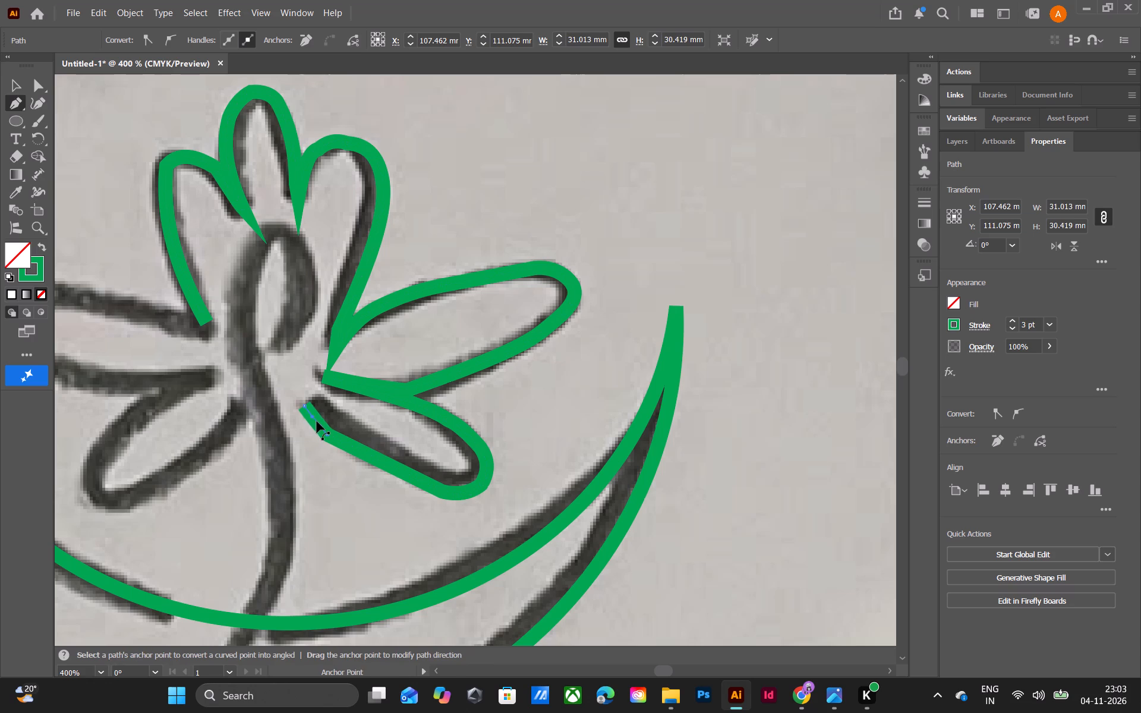
alt+drag(317, 421, 311, 420)
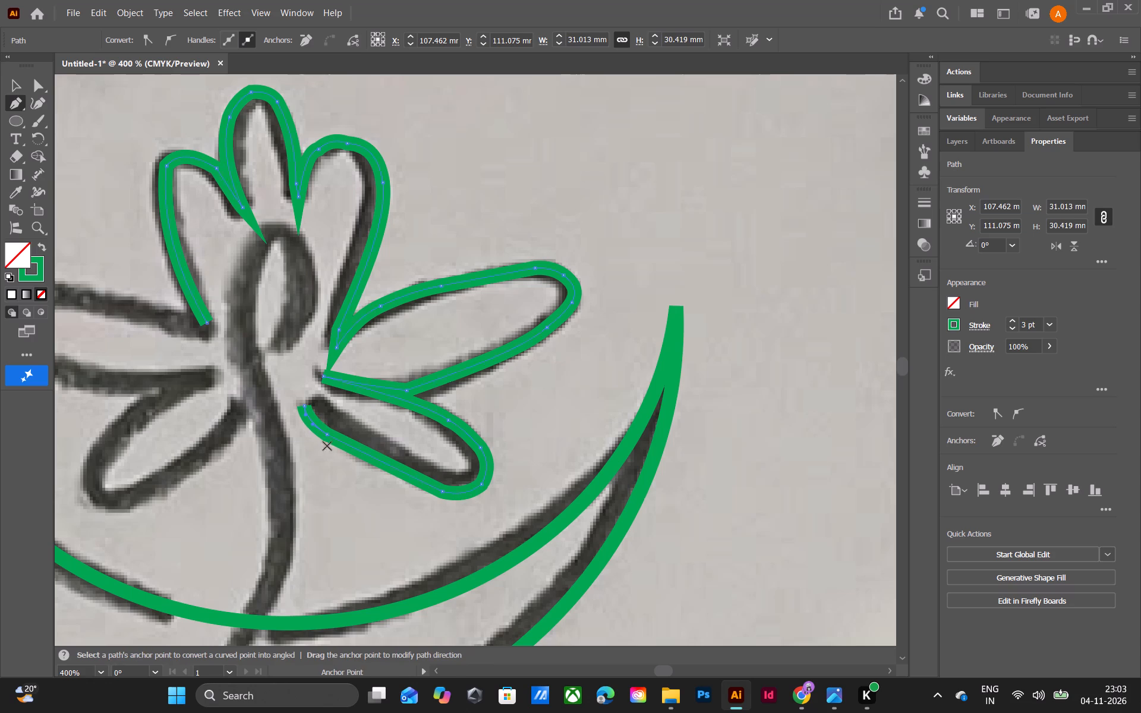
alt+click(368, 455)
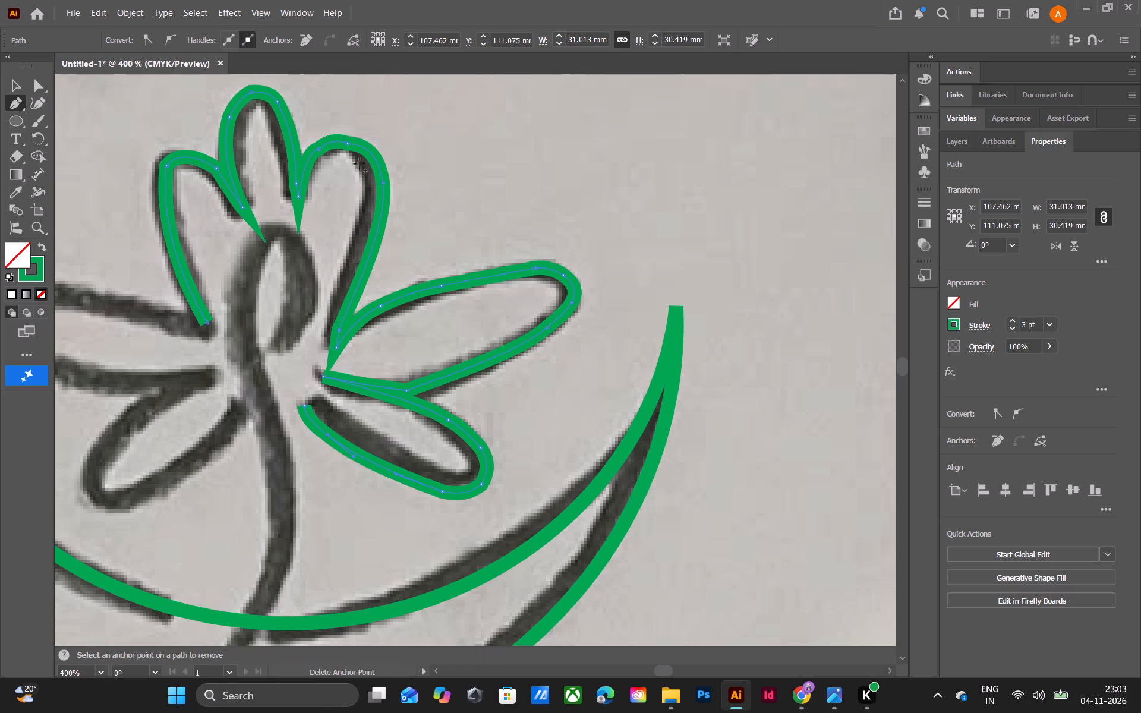
Give the traced petal path's stroke a round cap and round join corners.
click(11, 86)
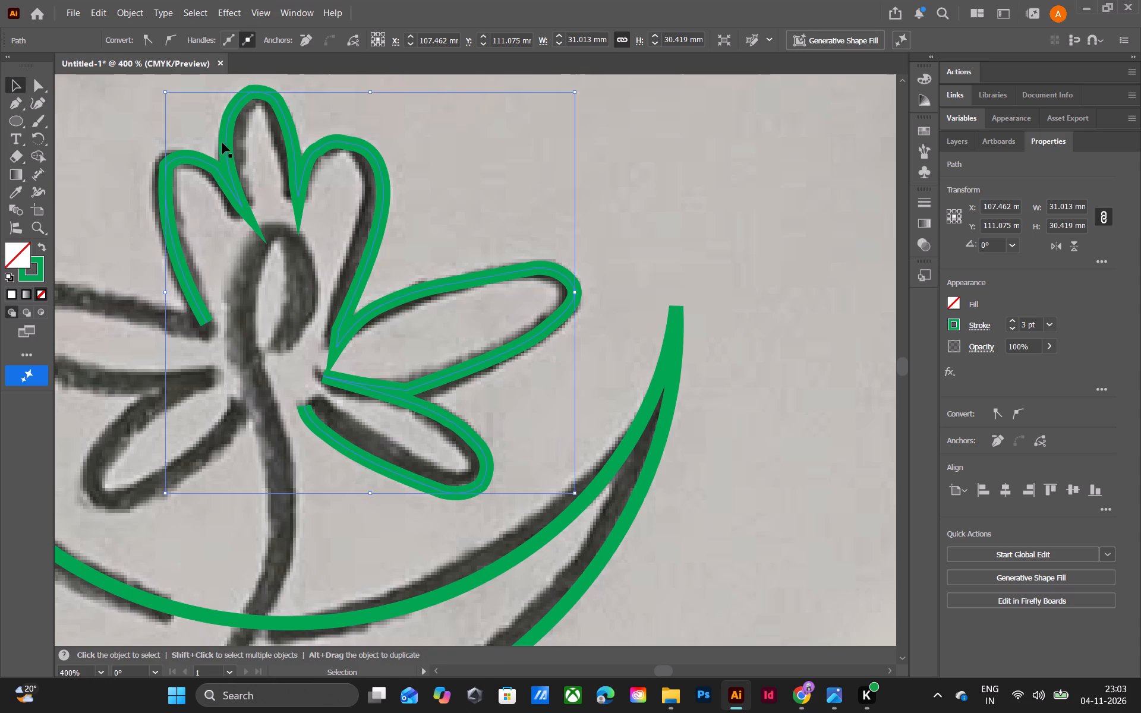
click(229, 131)
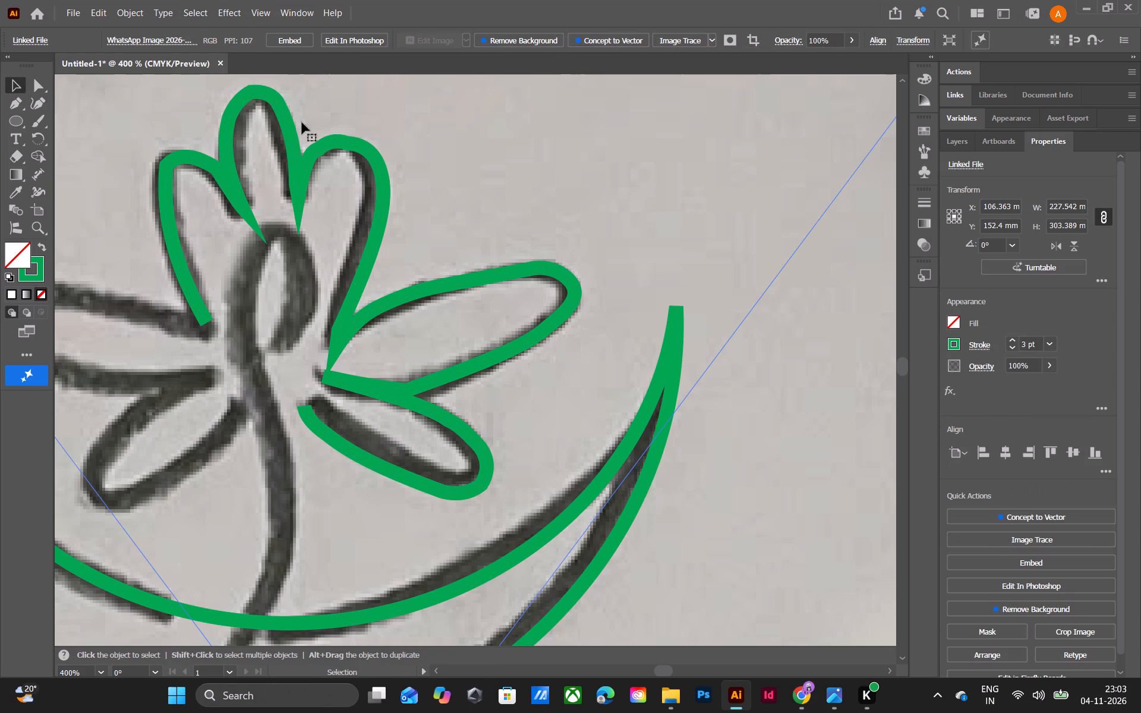
click(294, 149)
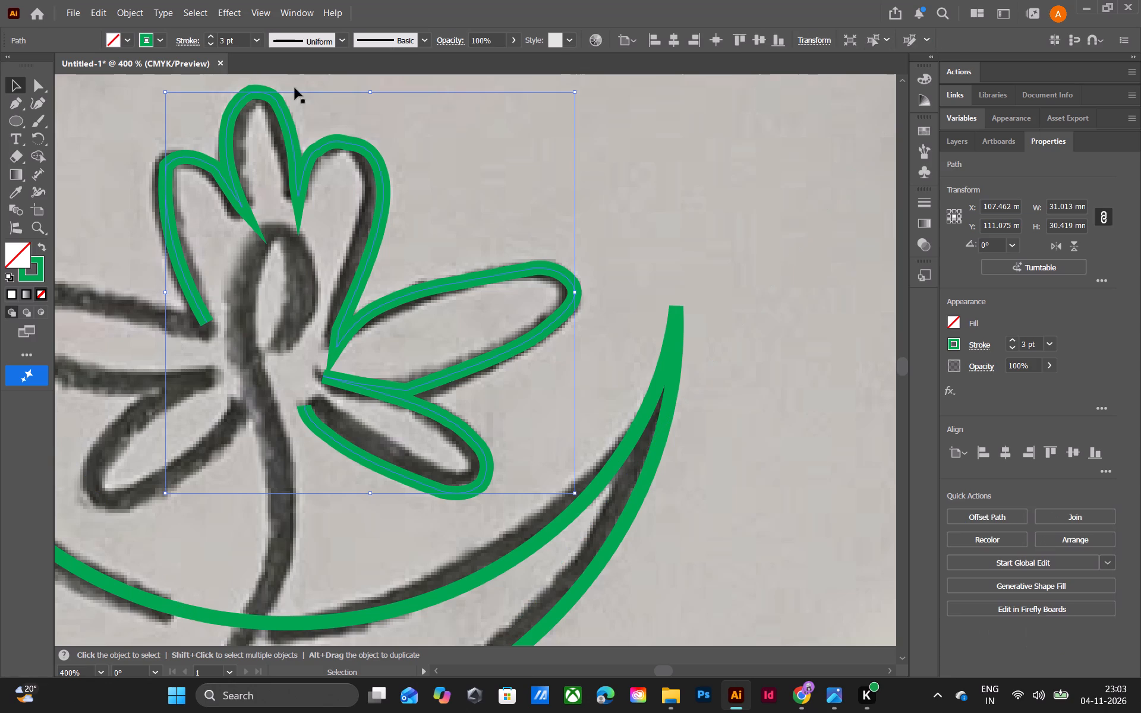
click(286, 15)
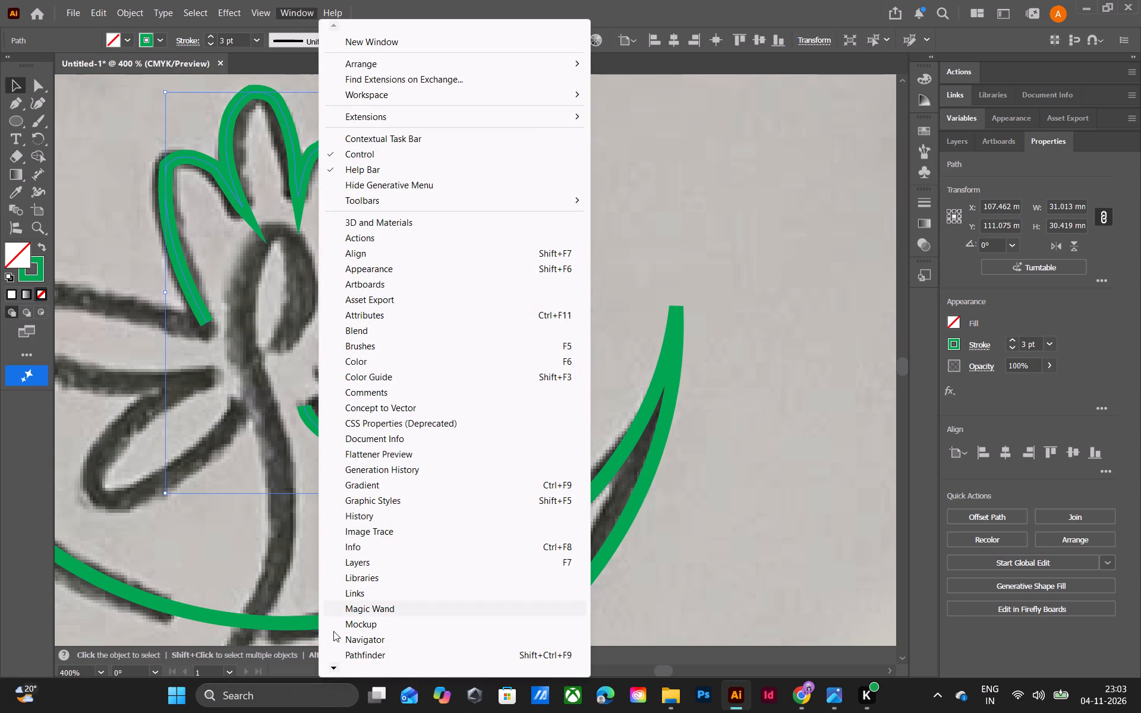
triple_click(332, 668)
double_click(332, 668)
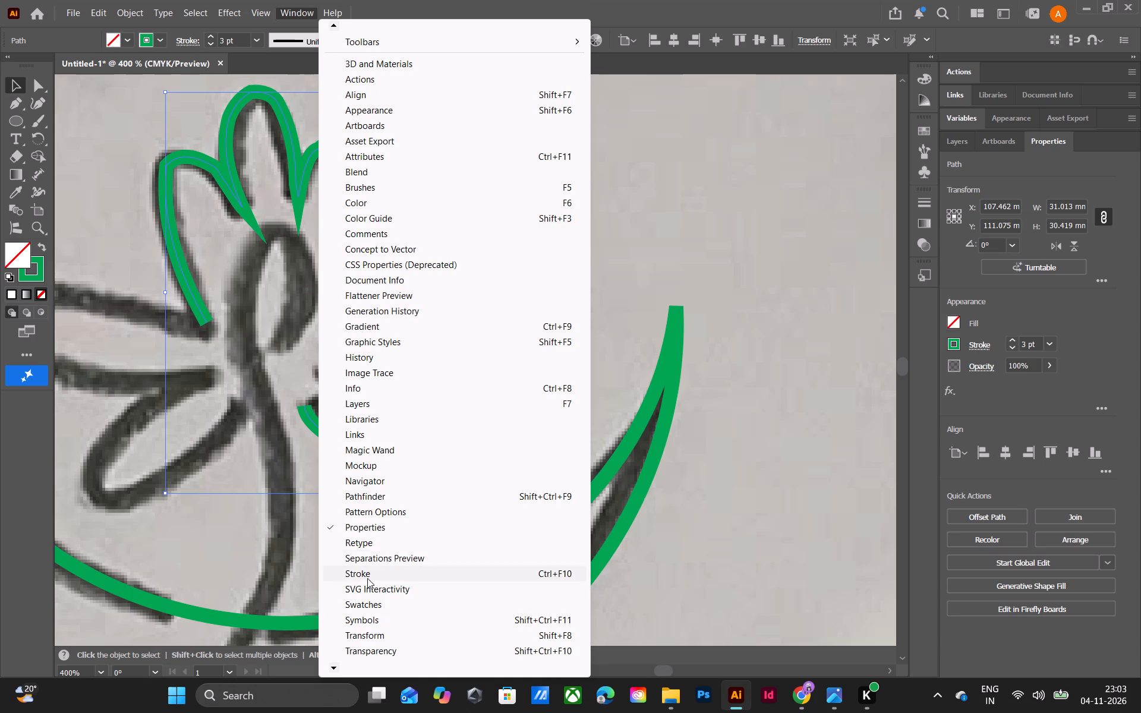
click(367, 578)
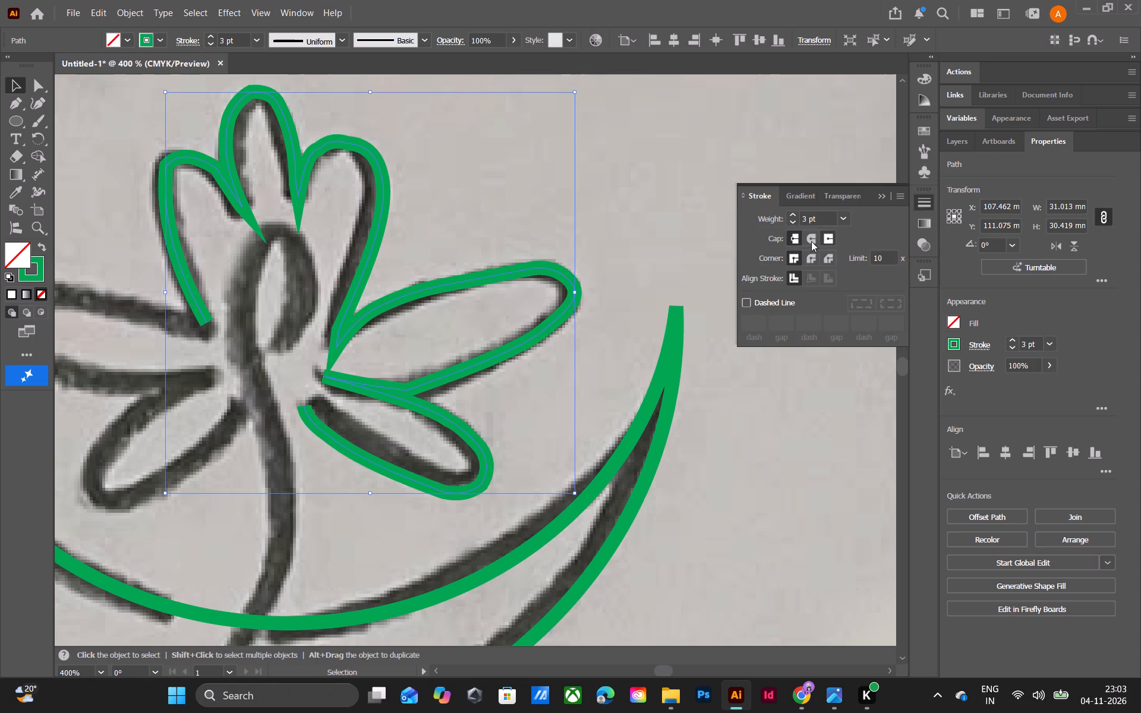
click(811, 241)
click(812, 264)
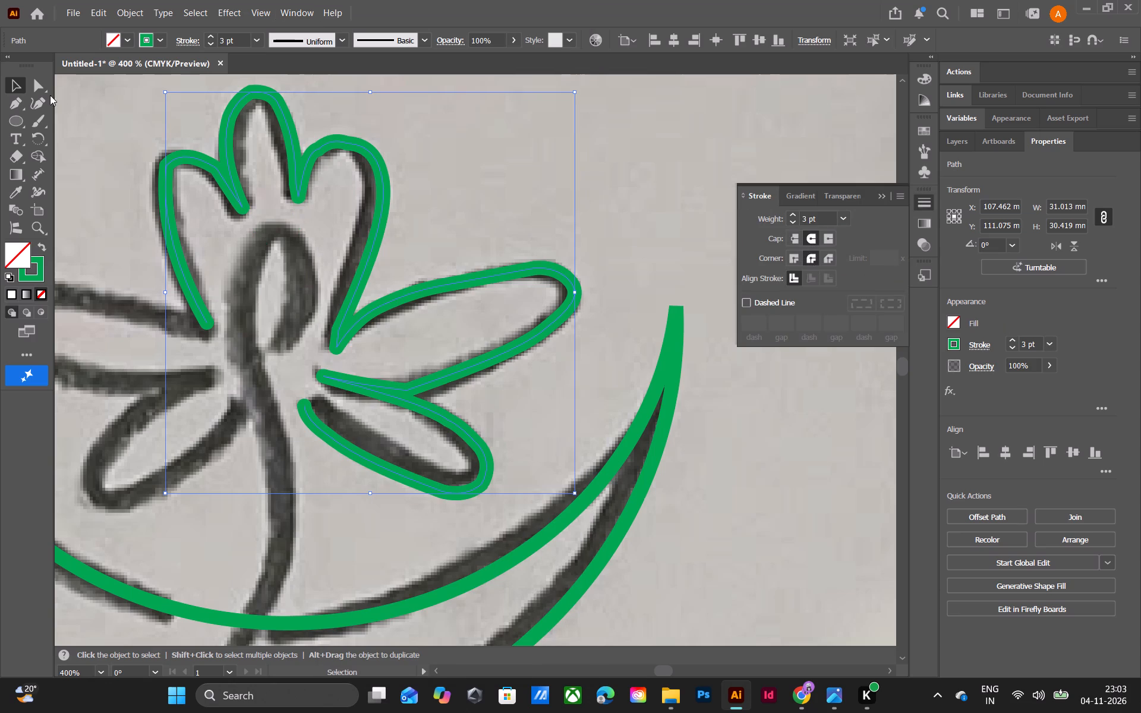
click(81, 103)
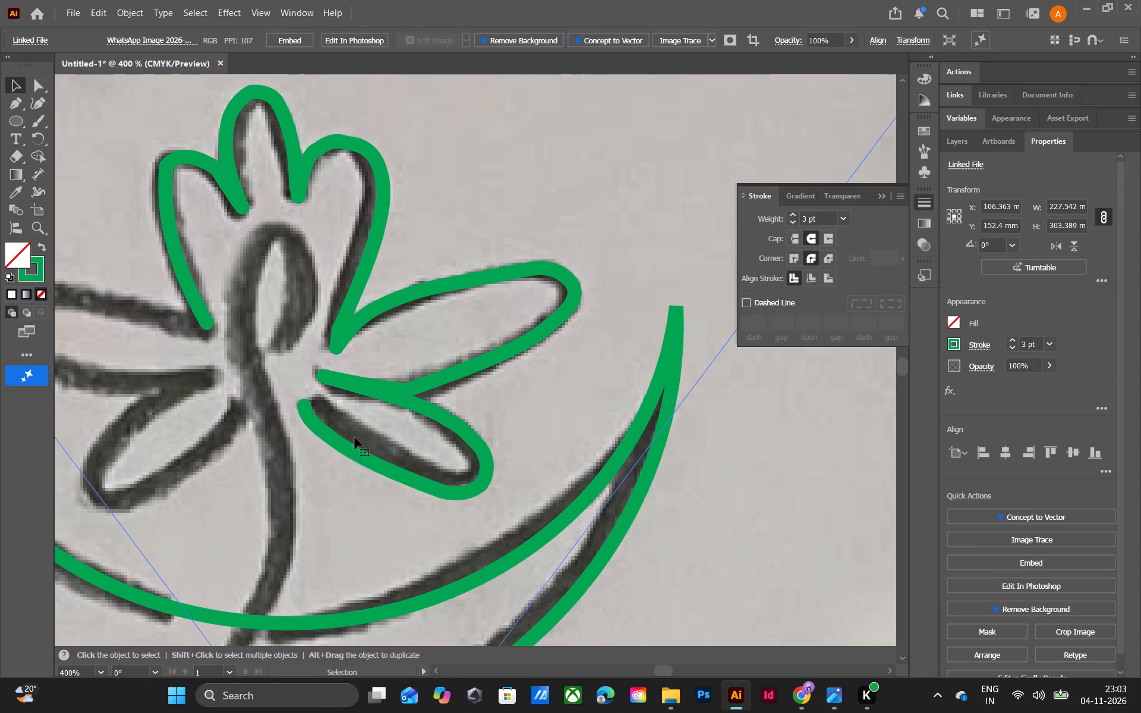
With the Pen tool, trace the long left petal in straight segments from the upper-left petal's base around the tip and back to the centre.
ctrl+scroll(239, 304, up, 15)
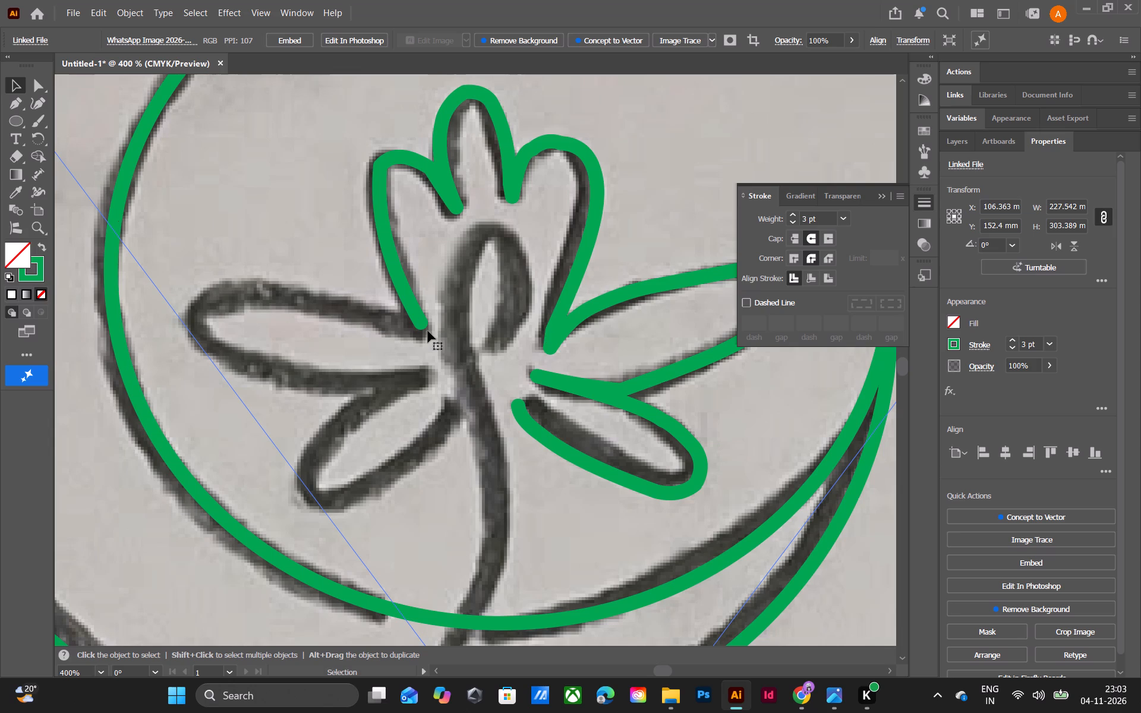
click(23, 105)
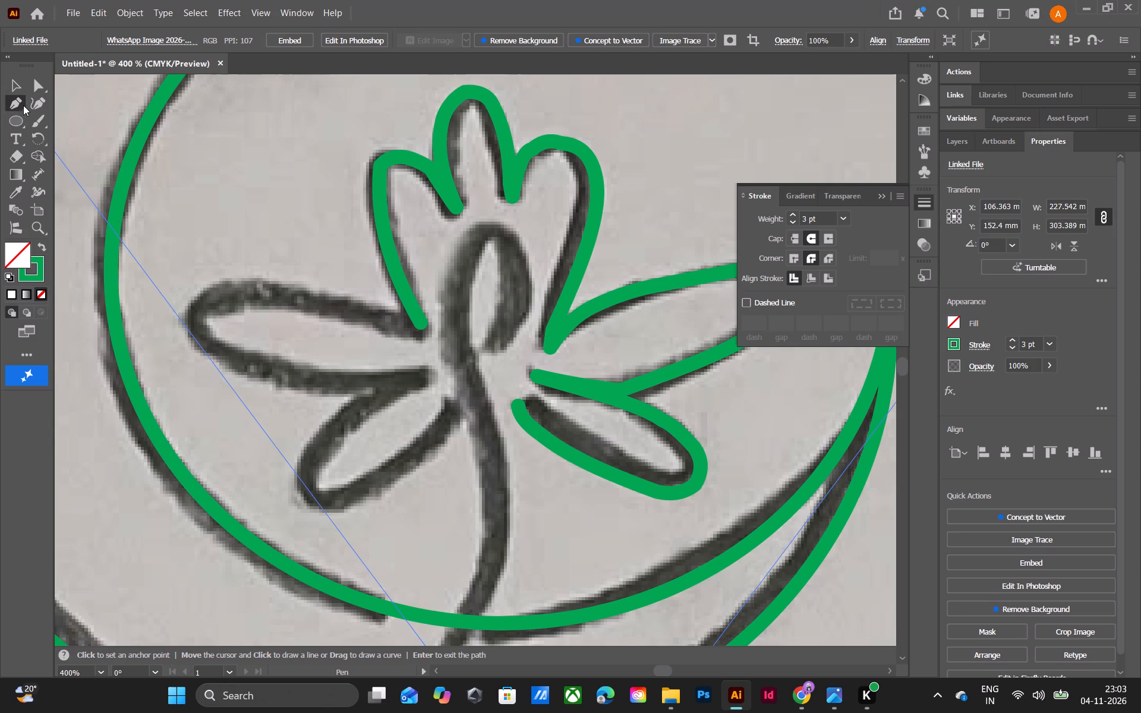
alt+click(420, 329)
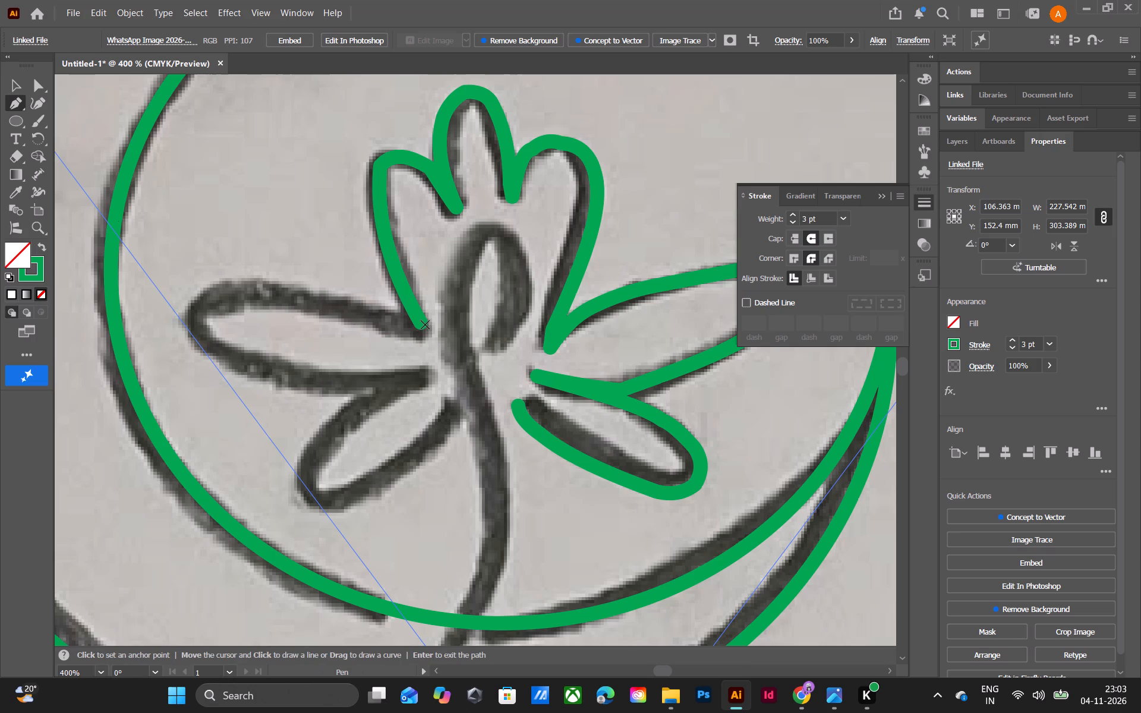
click(423, 330)
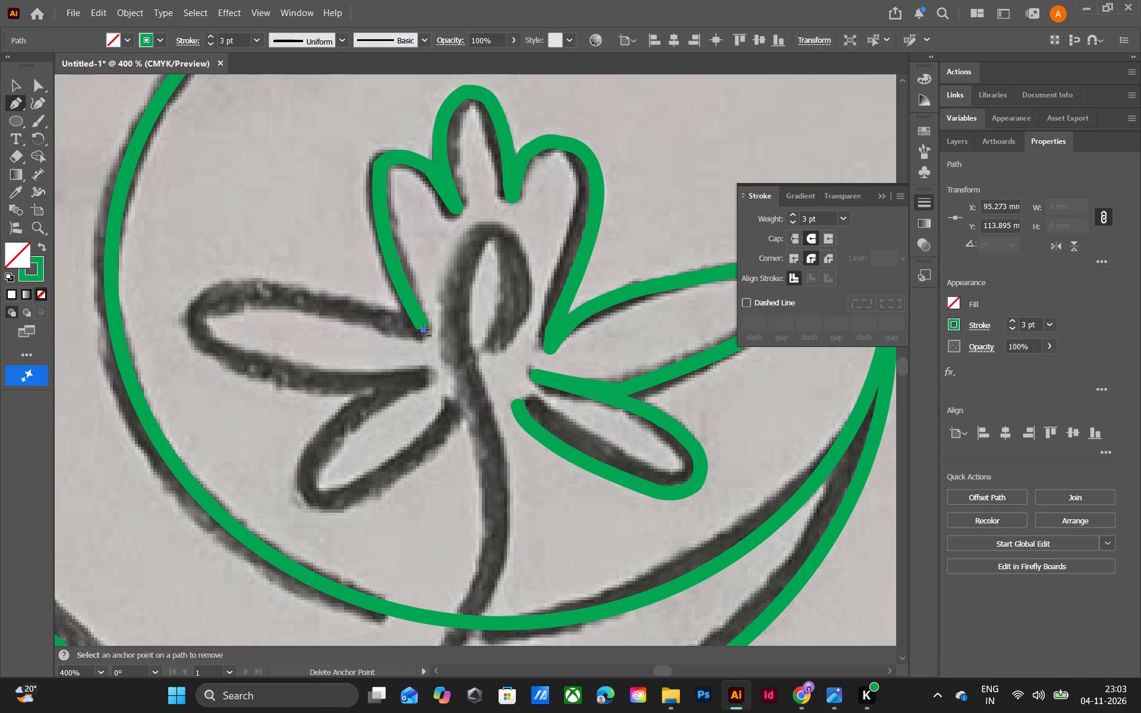
click(316, 303)
click(240, 292)
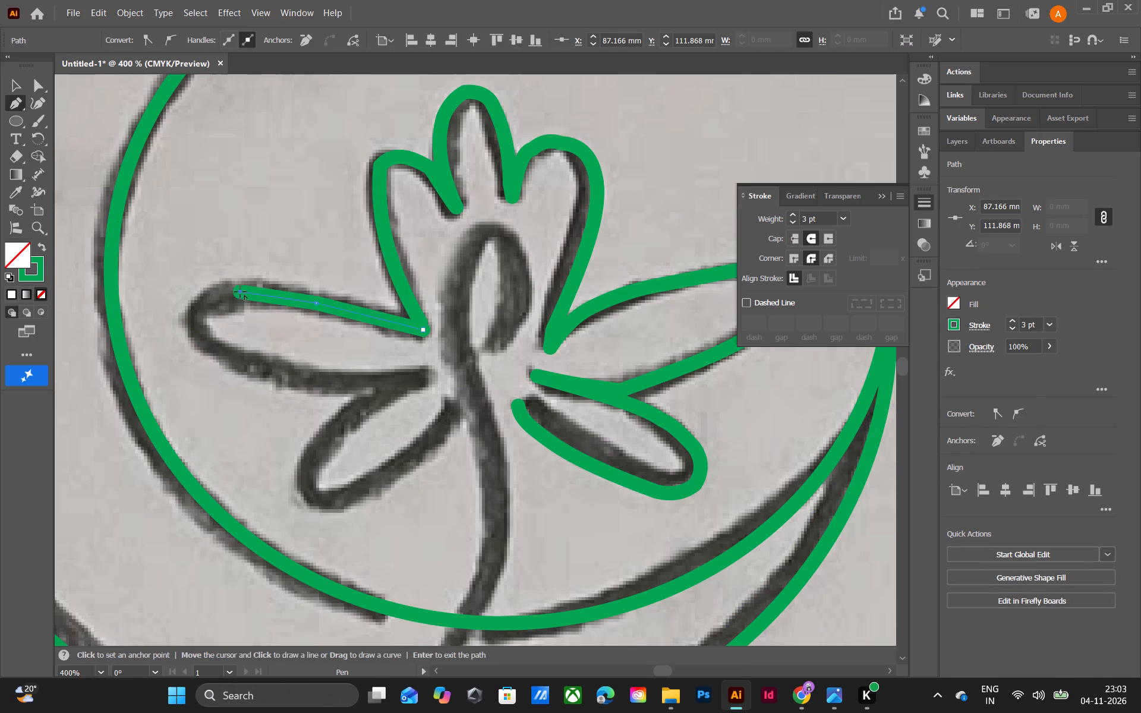
click(194, 313)
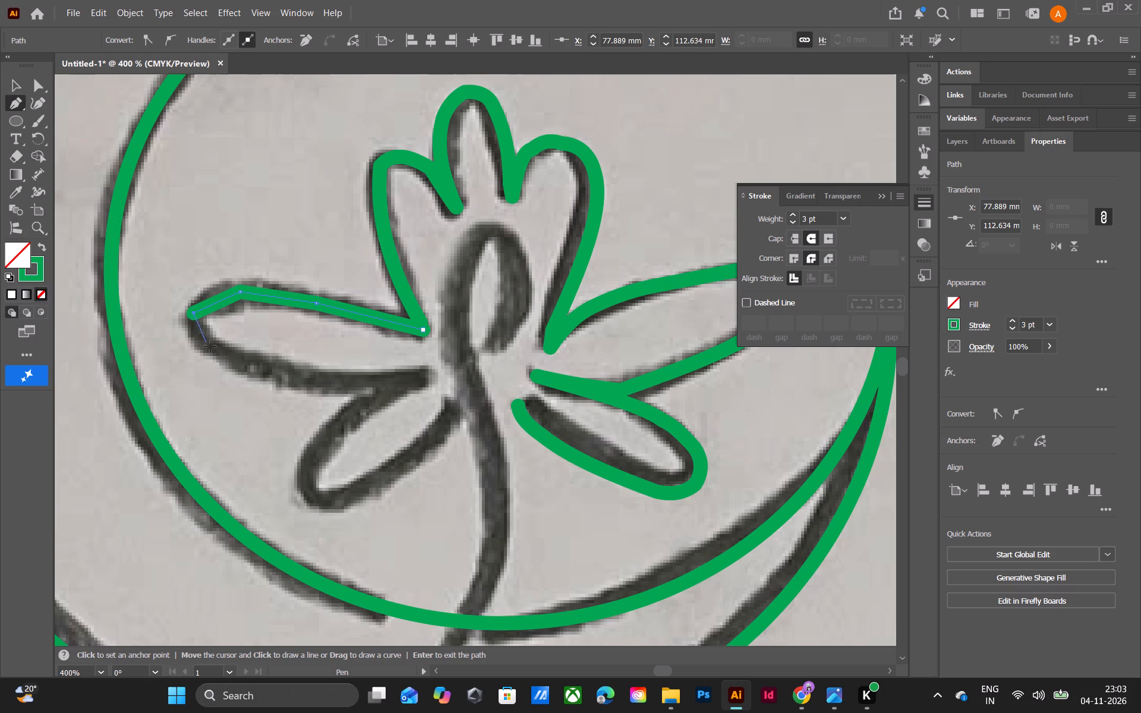
click(211, 348)
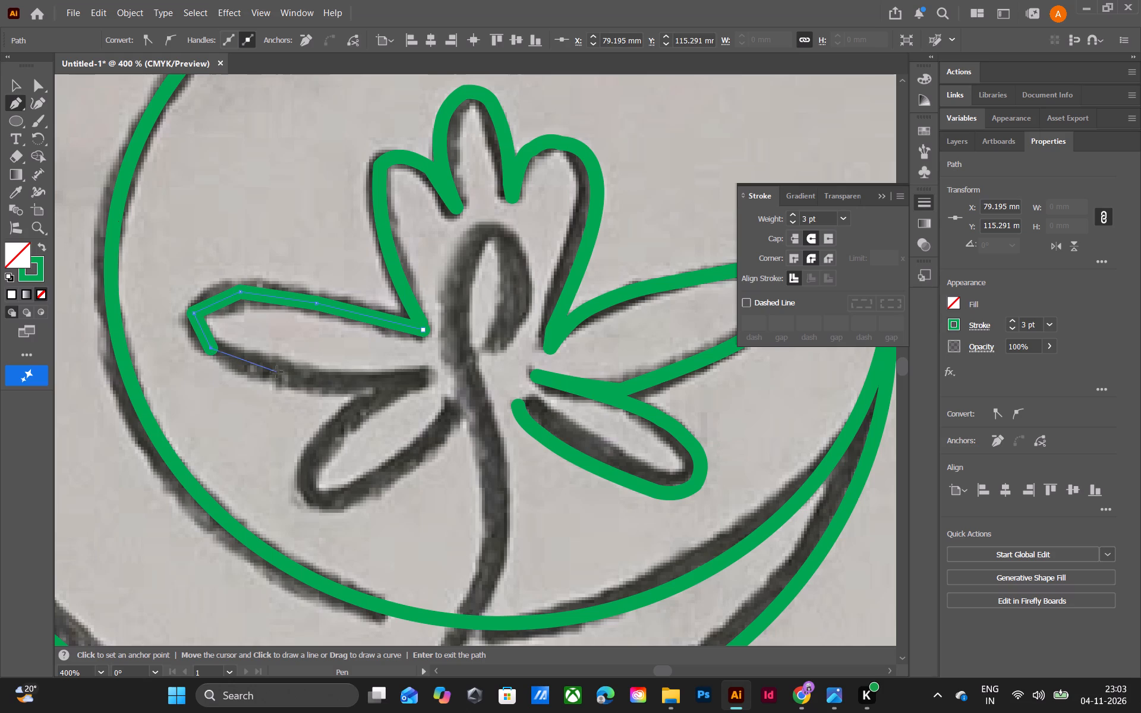
click(277, 372)
click(426, 377)
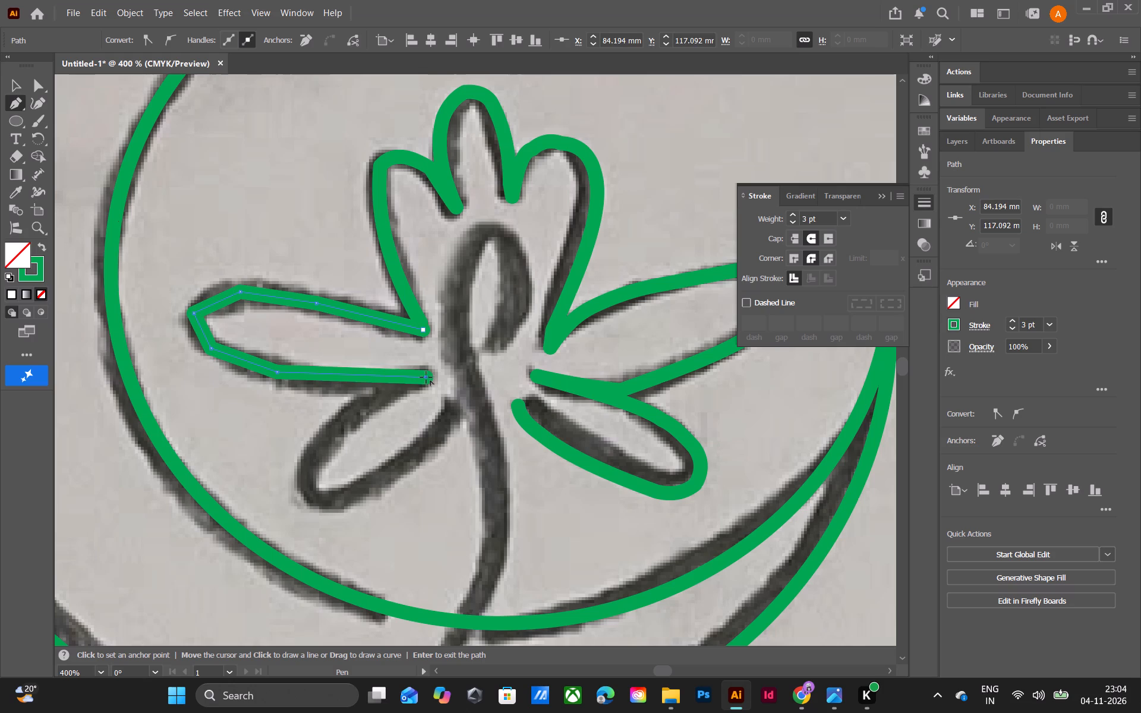
Continue the path in straight segments around the lower-left petal's upper edge, tip and lower edge, ending beside the stem.
click(358, 412)
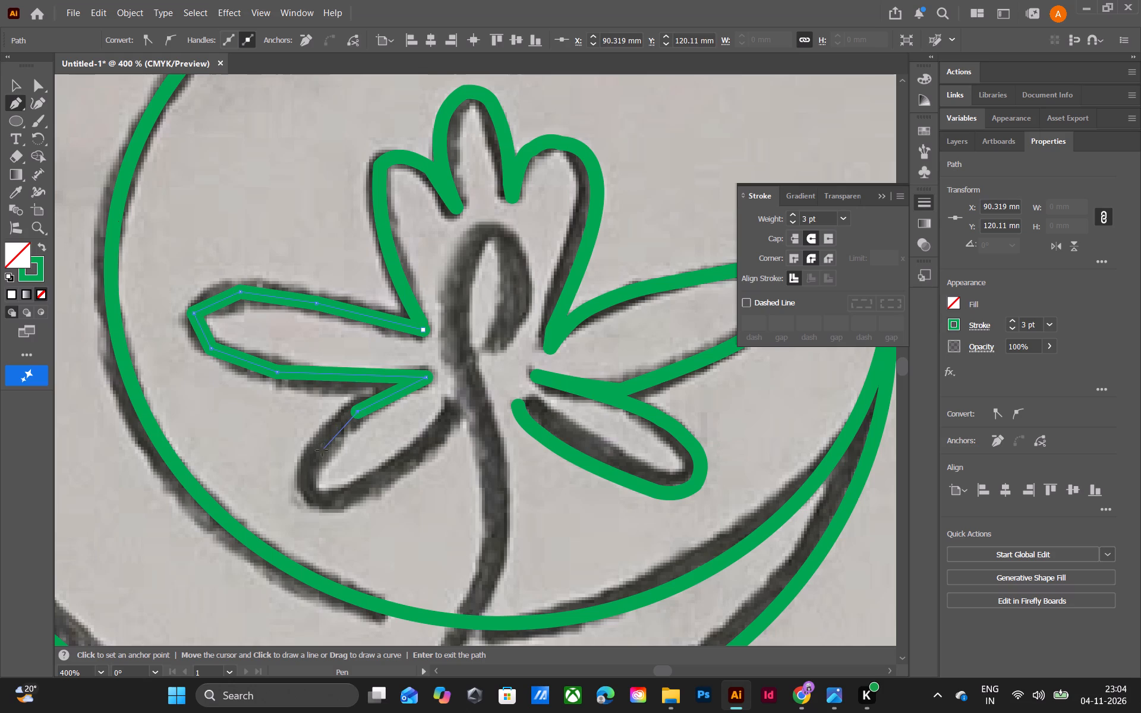
click(308, 460)
click(308, 490)
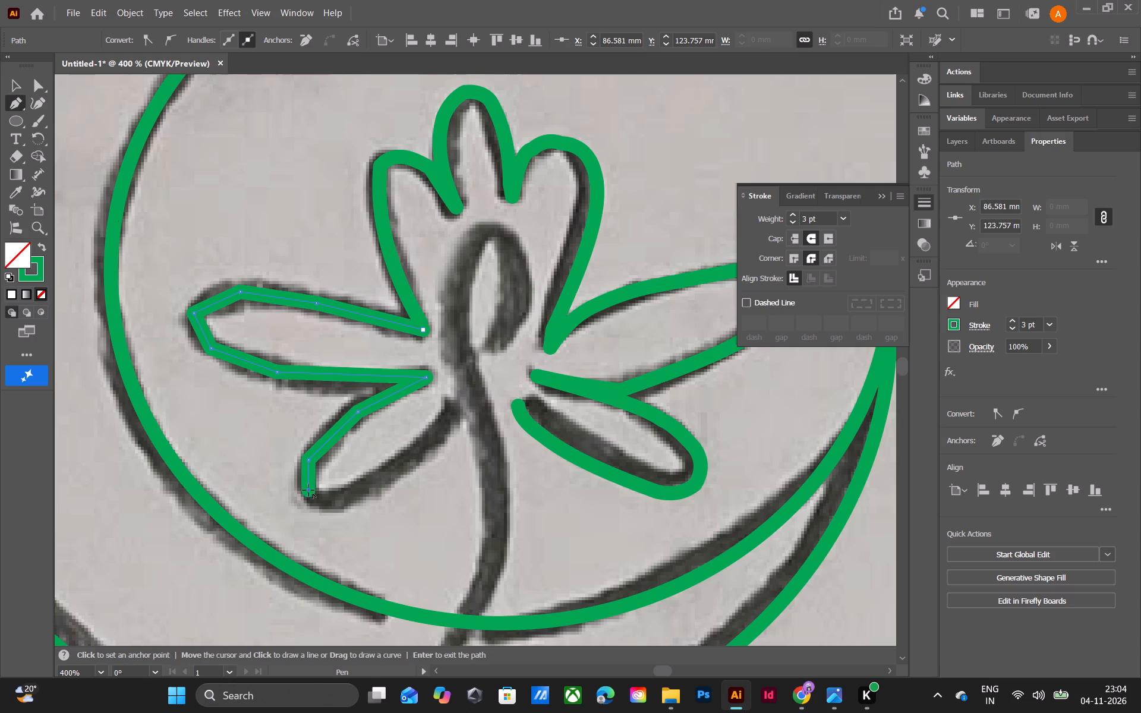
click(341, 505)
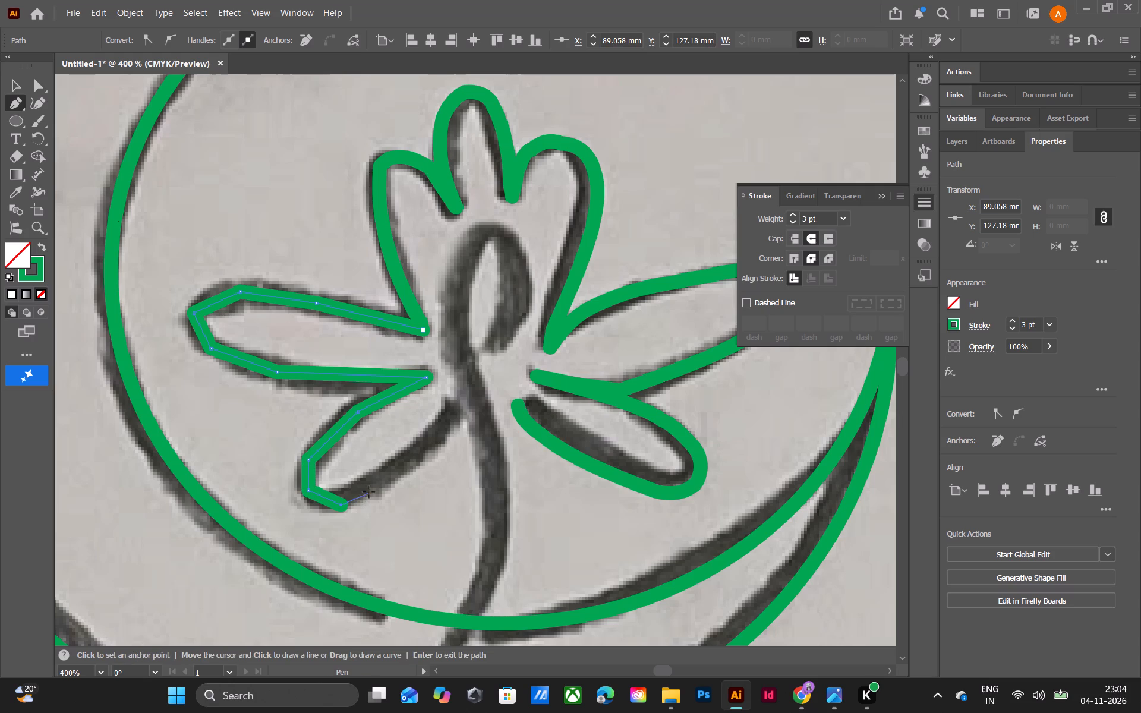
click(376, 487)
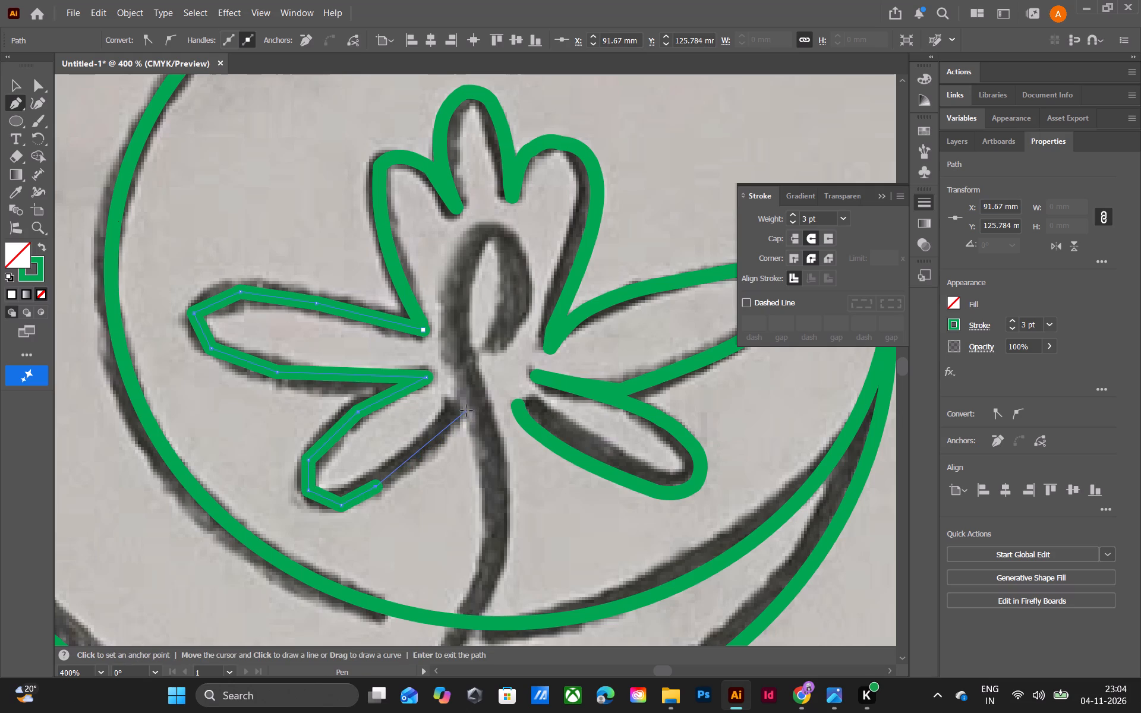
click(464, 411)
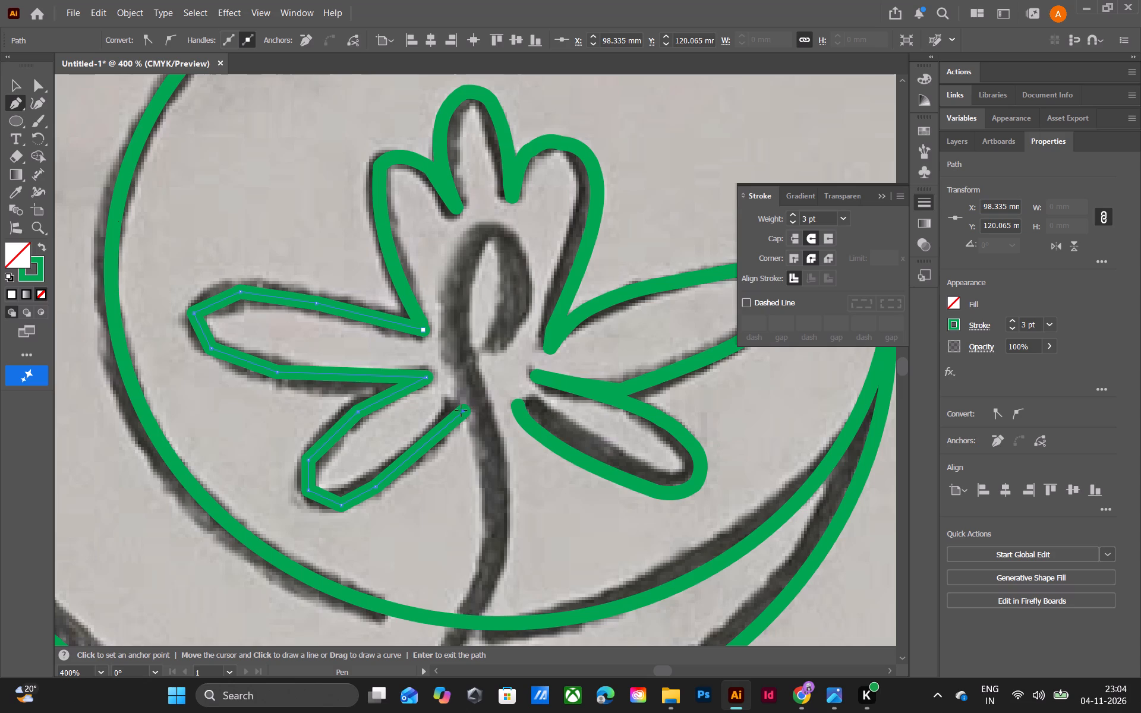
click(21, 85)
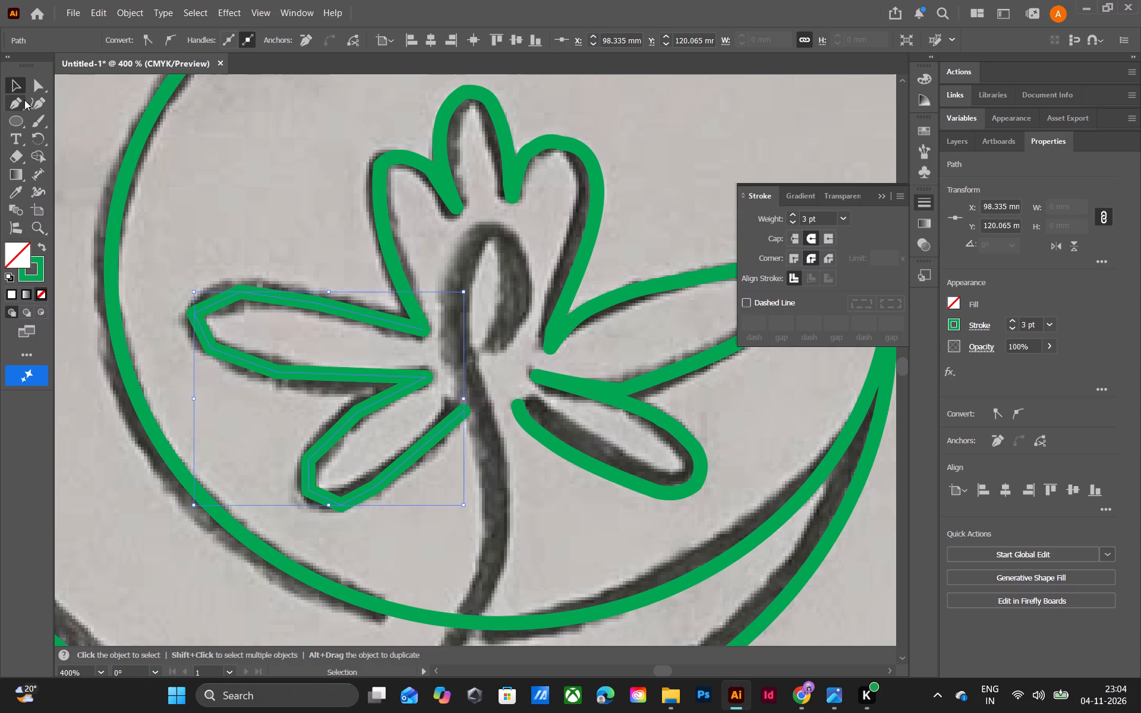
Bend the long left petal's upper edge near the flower's centre and the upper segment of its tip into curves.
click(23, 109)
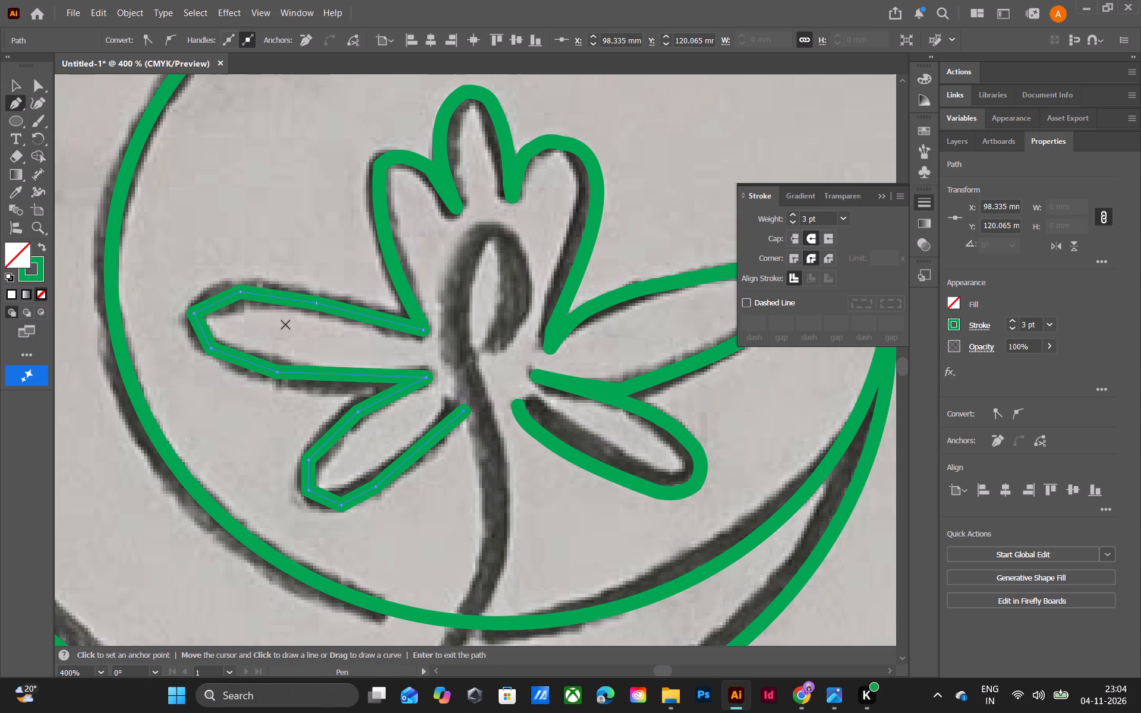
click(15, 82)
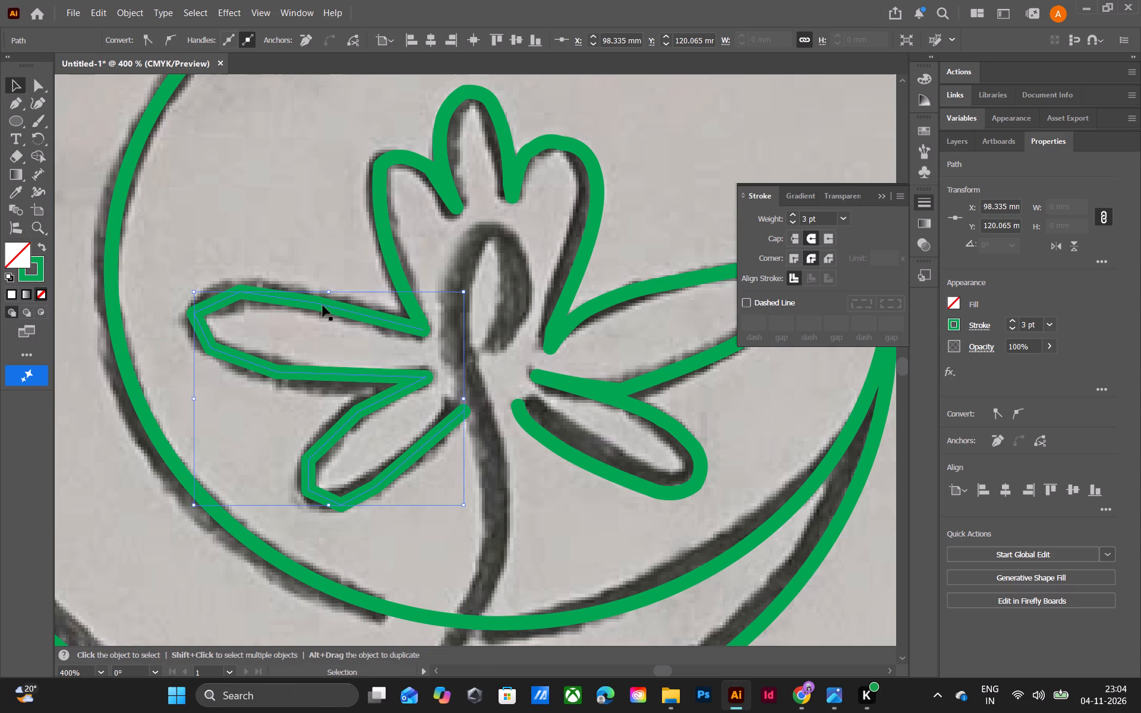
click(323, 305)
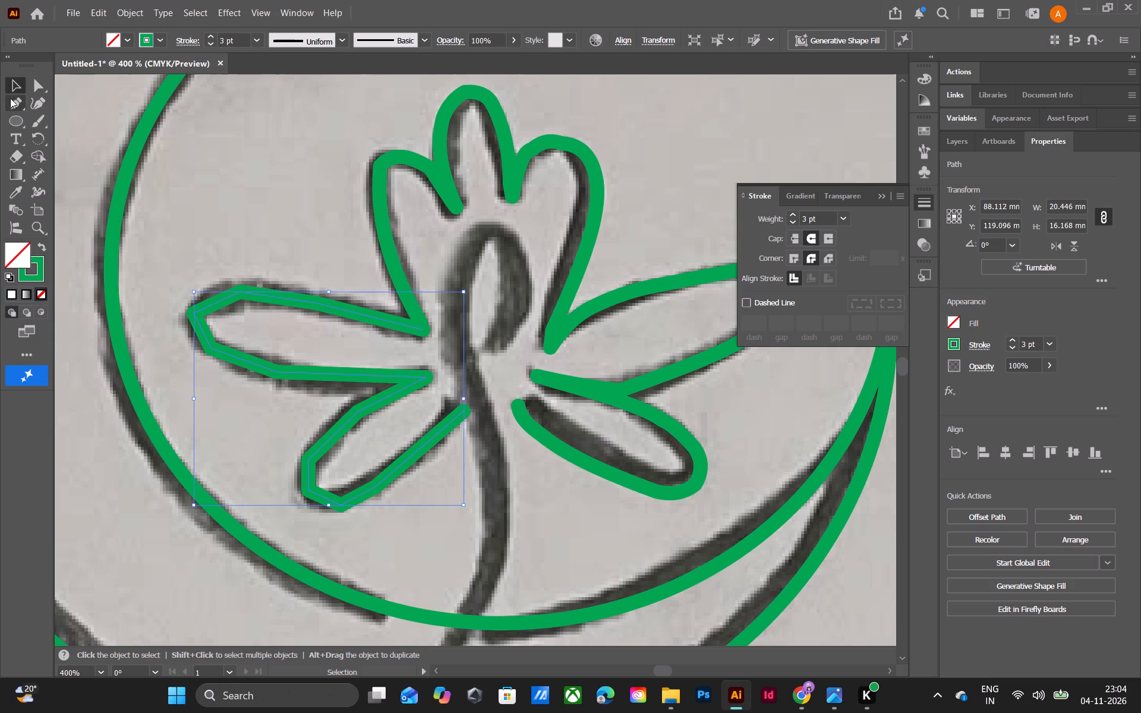
click(17, 105)
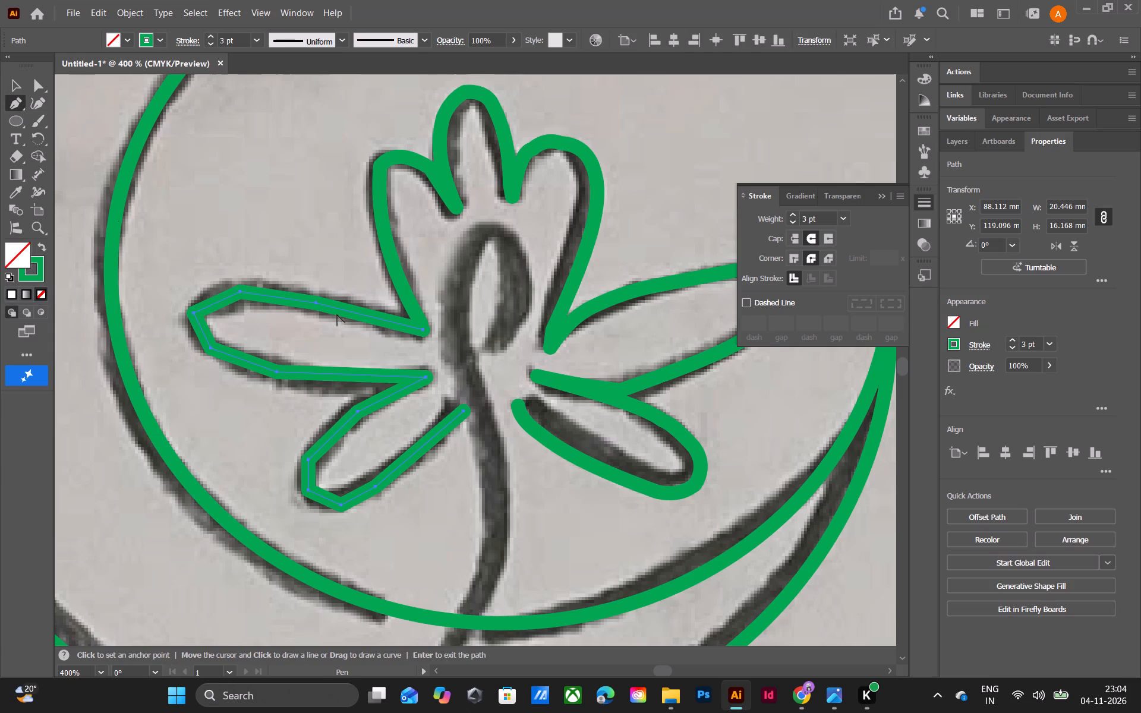
alt+click(368, 317)
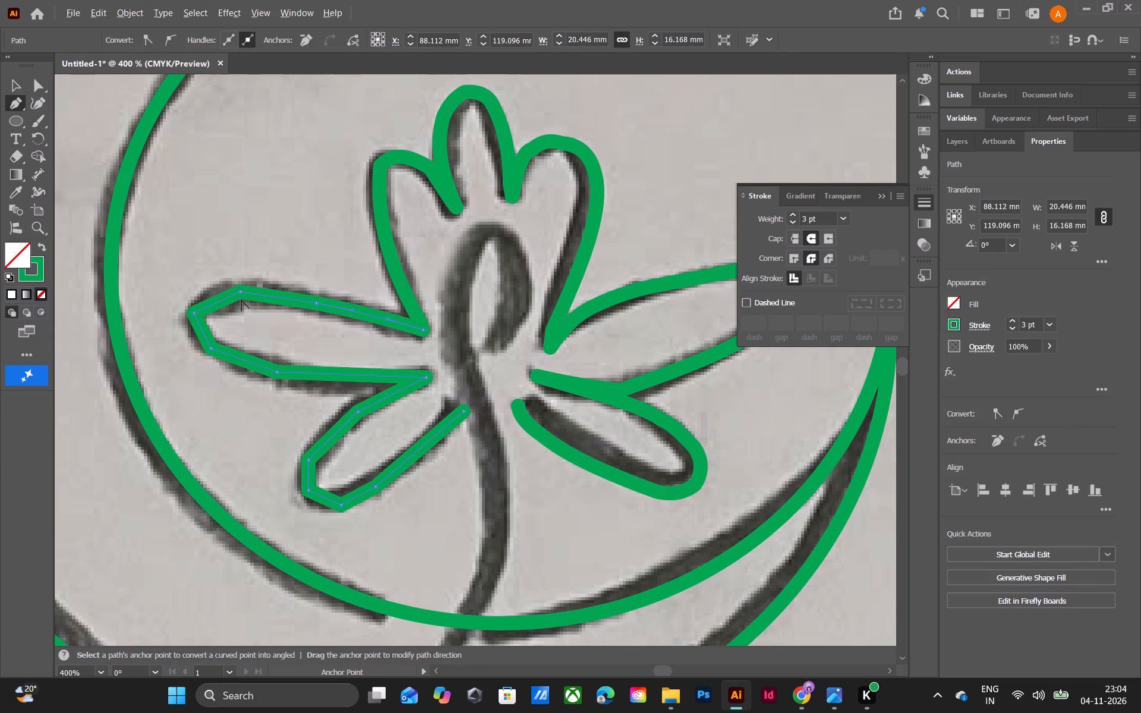
alt+drag(219, 301, 219, 295)
alt+drag(220, 300, 219, 294)
alt+drag(219, 294, 217, 289)
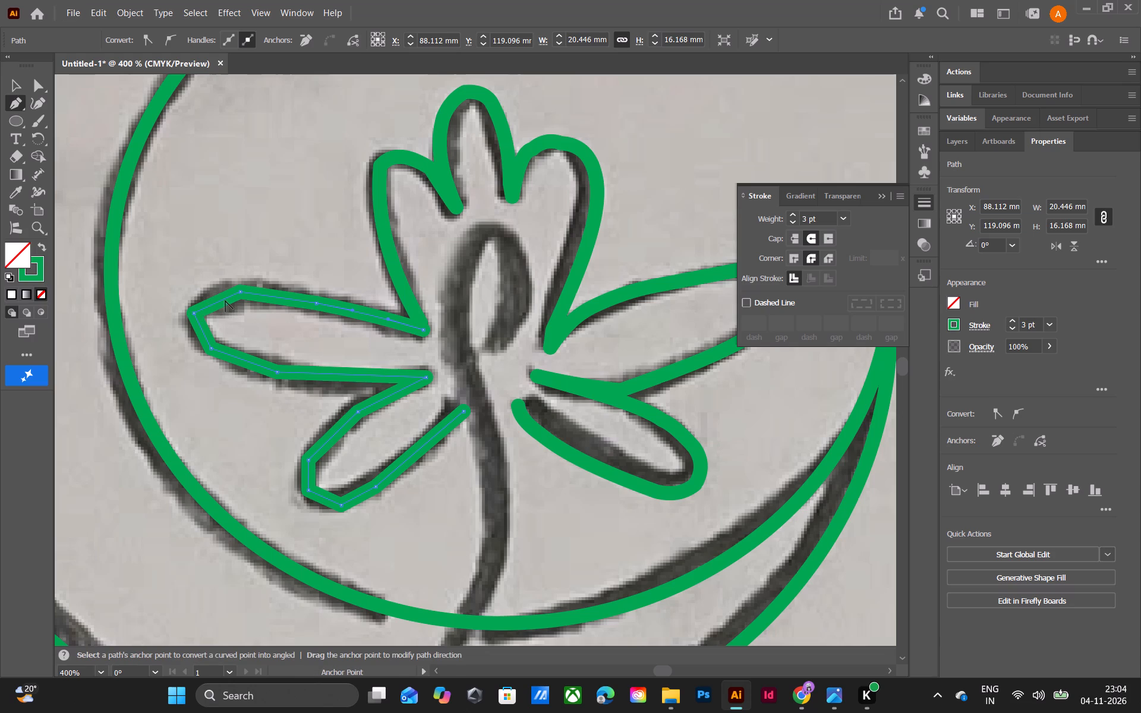
alt+click(222, 299)
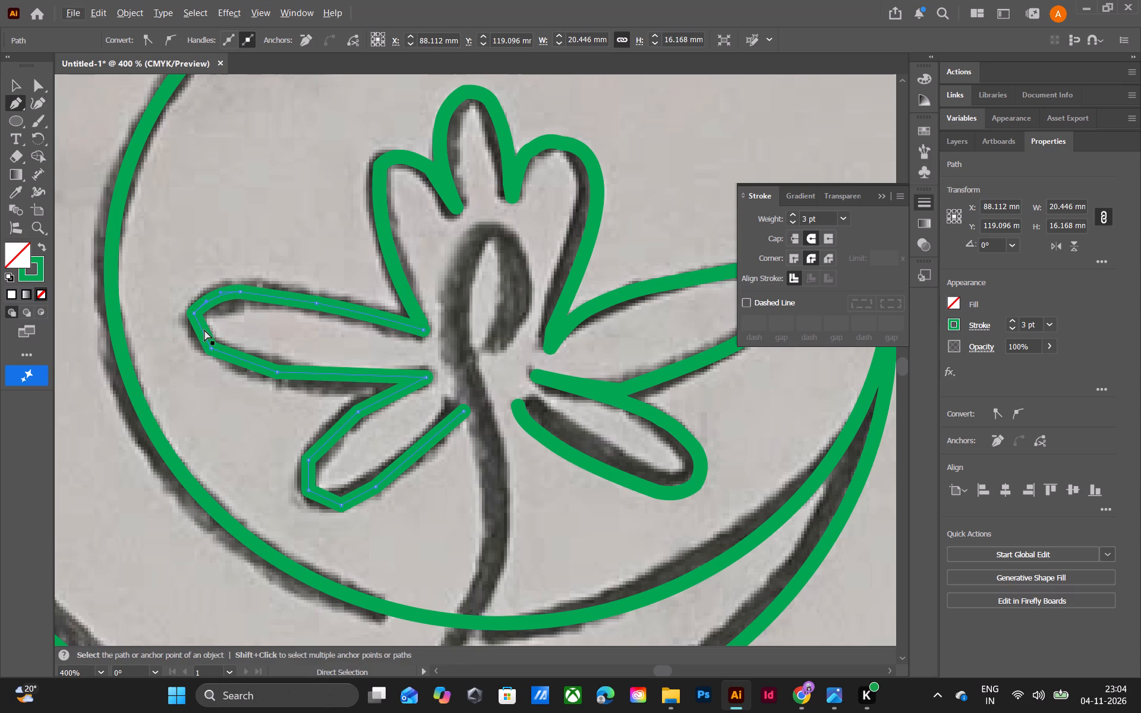
Bend the lower segment of the long left petal's tip and its lower edge back to the centre to follow the sketch.
key(ctrl+minus)
key(ctrl+equal)
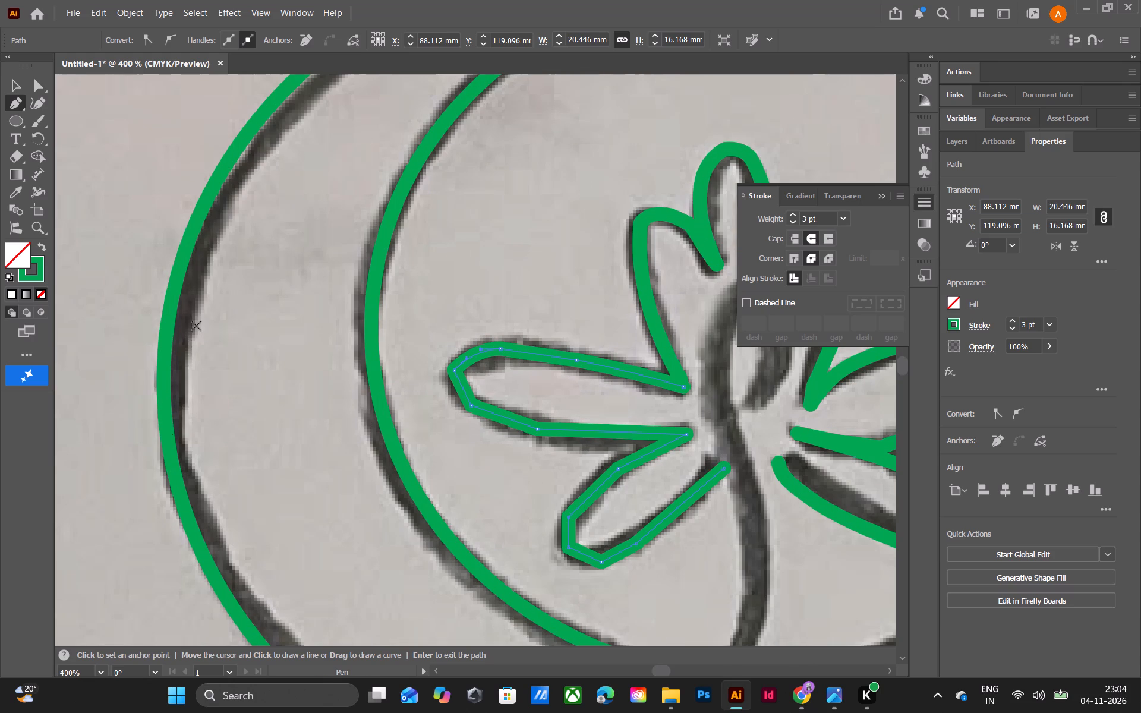
key(ctrl+equal)
key(ctrl+equal)
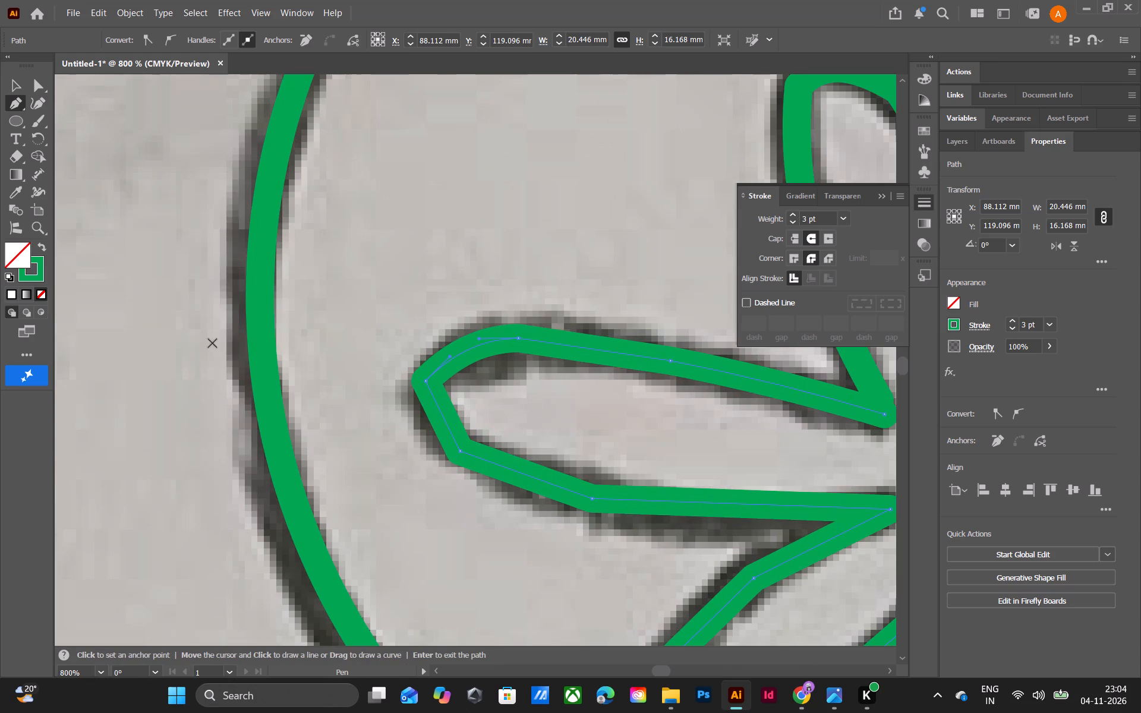
alt+drag(442, 415, 439, 416)
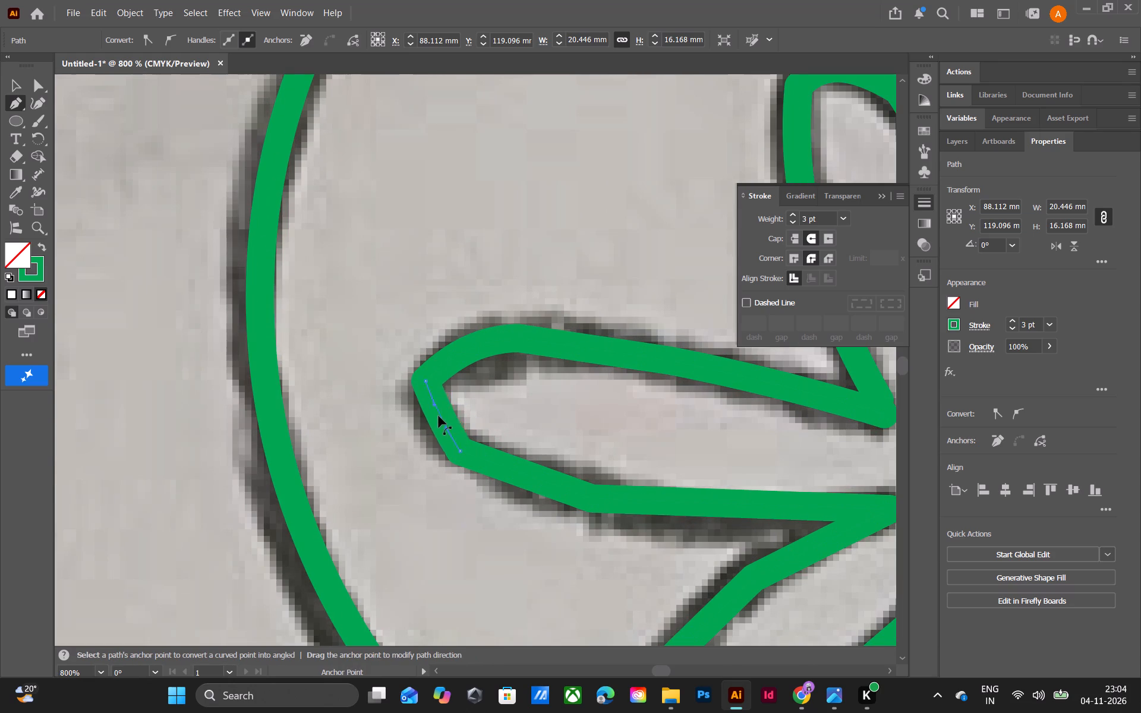
alt+drag(439, 416, 438, 425)
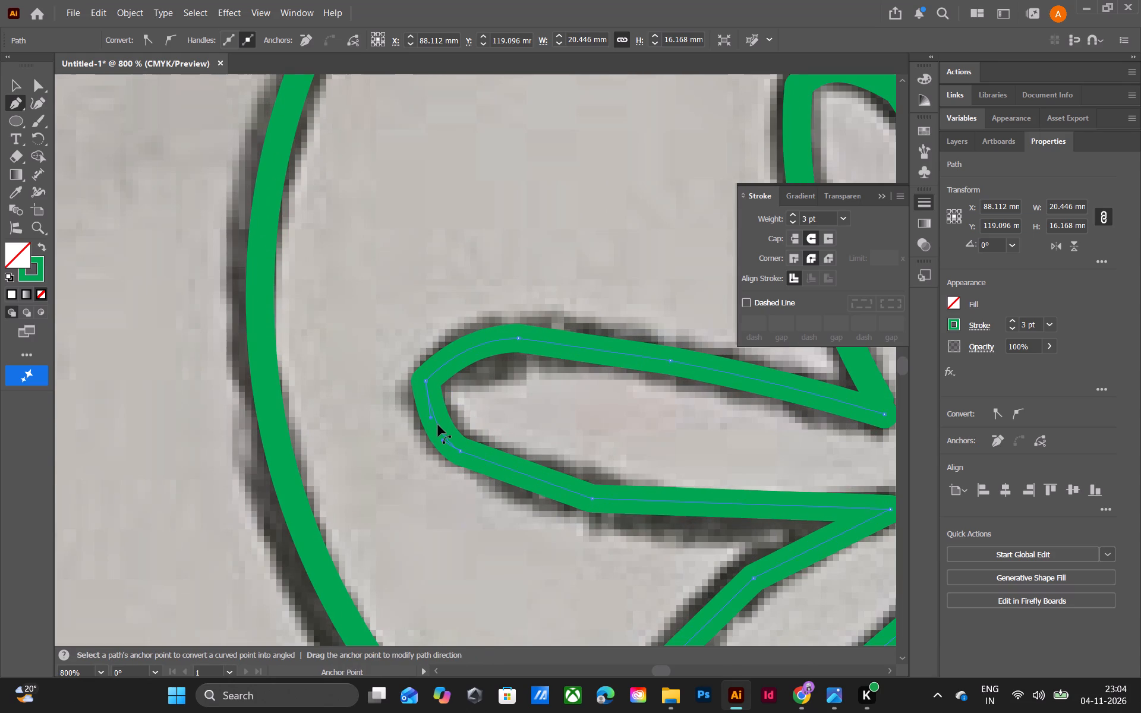
alt+drag(535, 478, 532, 487)
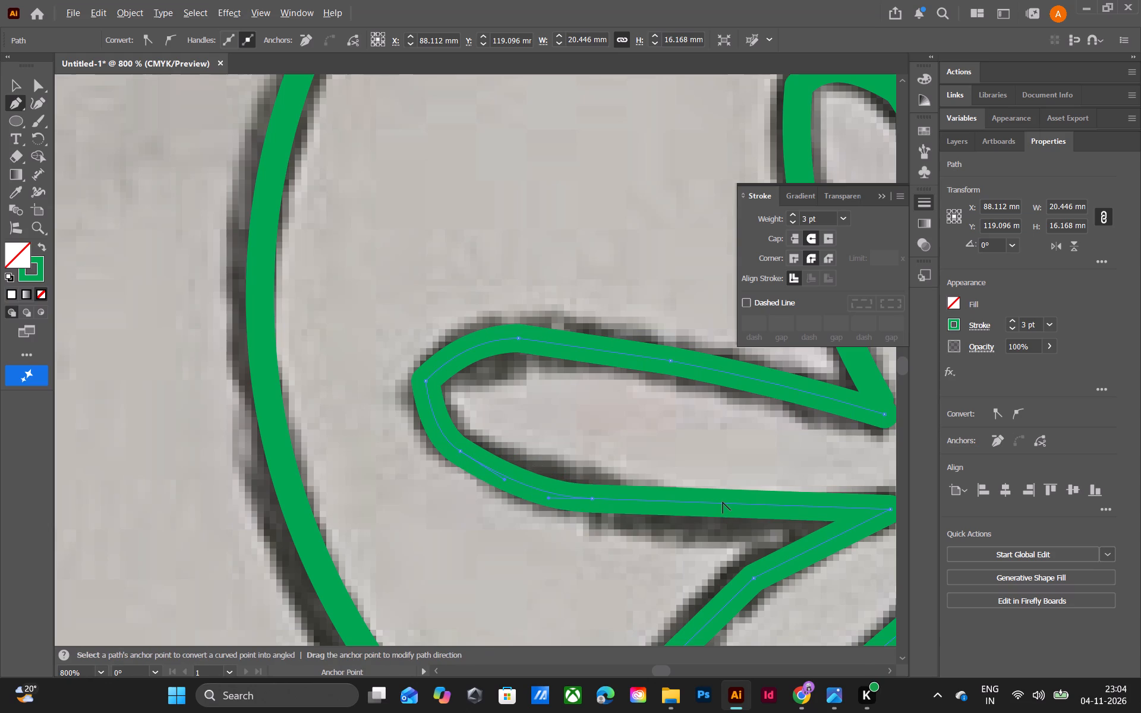
alt+drag(723, 502, 723, 512)
alt+drag(723, 503, 725, 512)
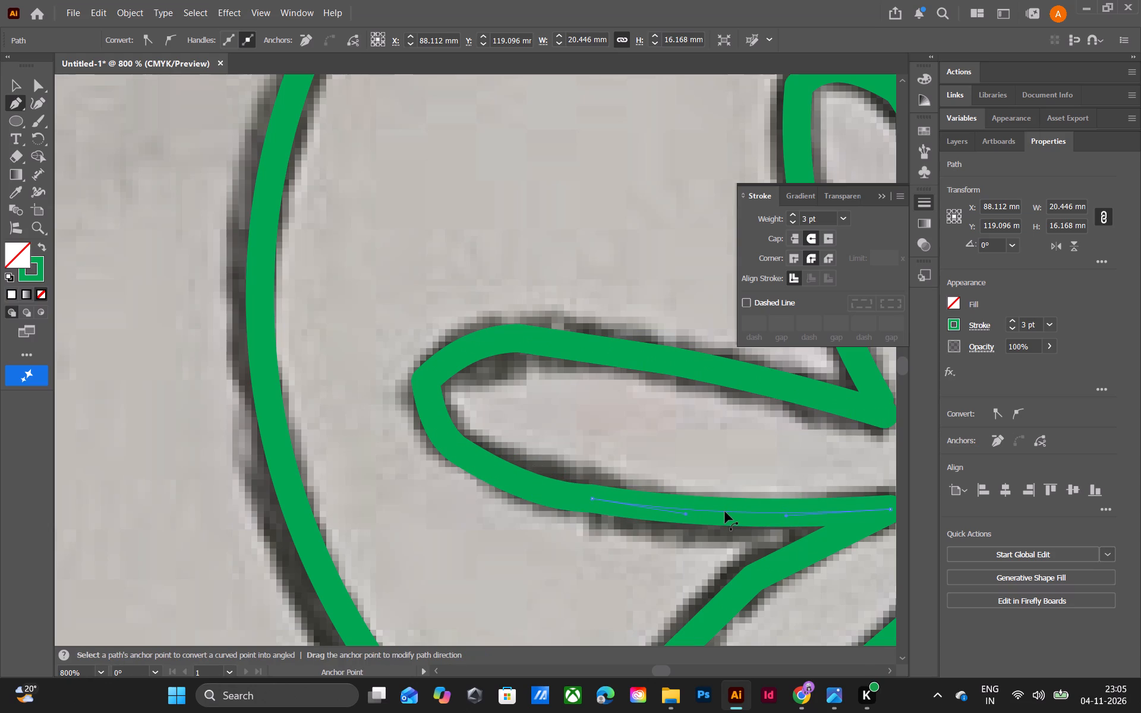
alt+drag(725, 512, 730, 512)
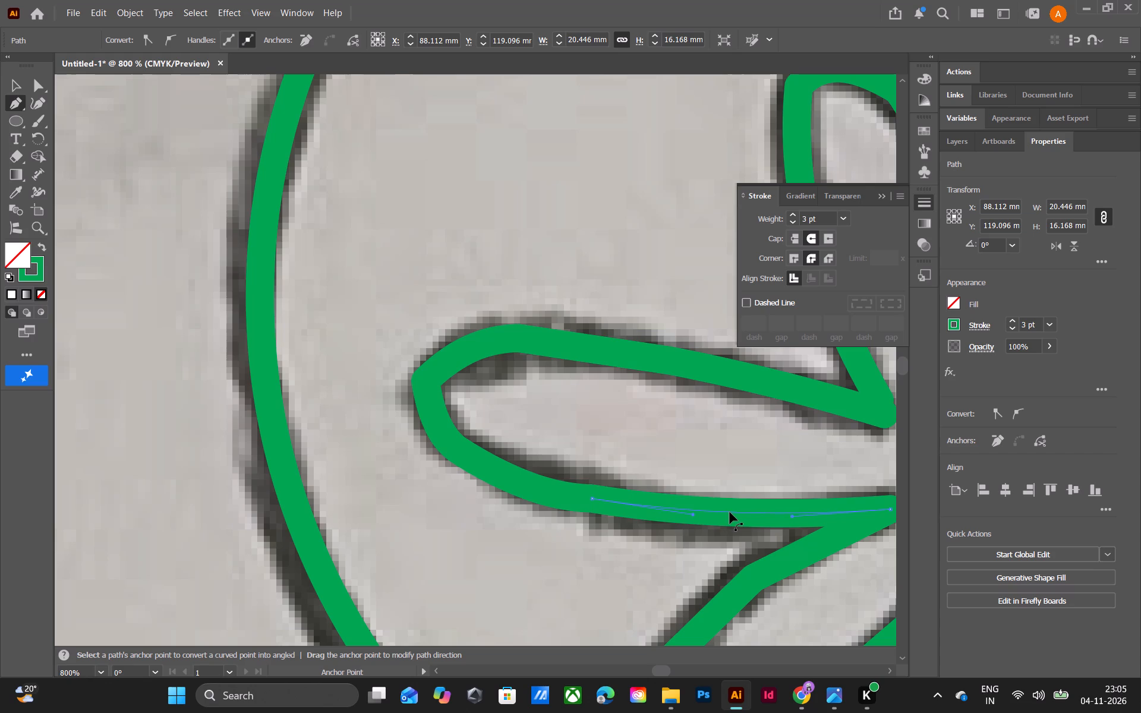
alt+drag(730, 512, 730, 507)
Rework the long left petal's tip by reshaping the segments on both sides of its outermost anchor into a rounder curve.
text(___)
key(ctrl+minus)
key(ctrl+minus)
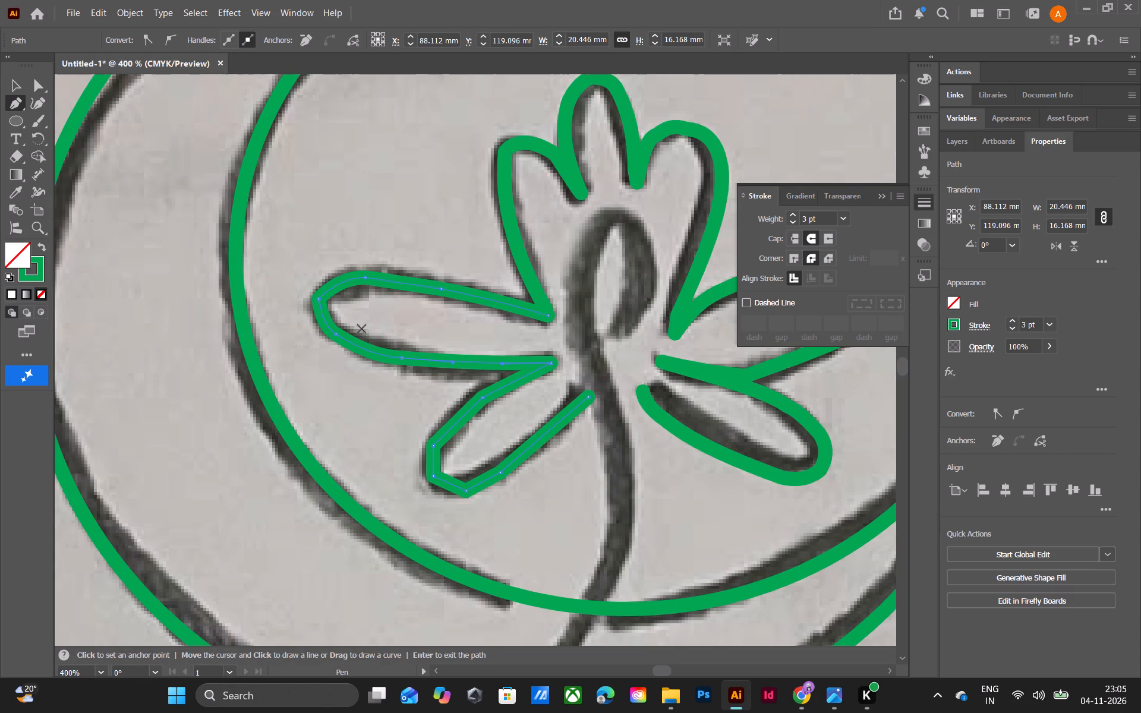
alt+click(319, 300)
alt+click(319, 300)
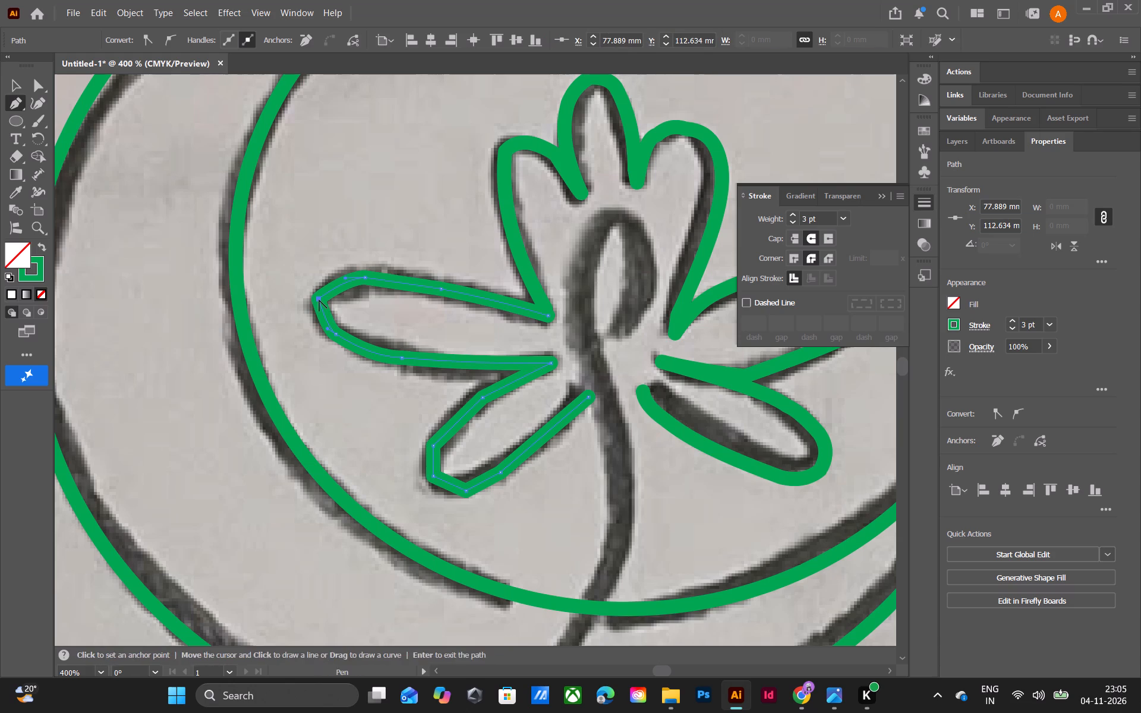
key(ctrl+z)
alt+click(319, 301)
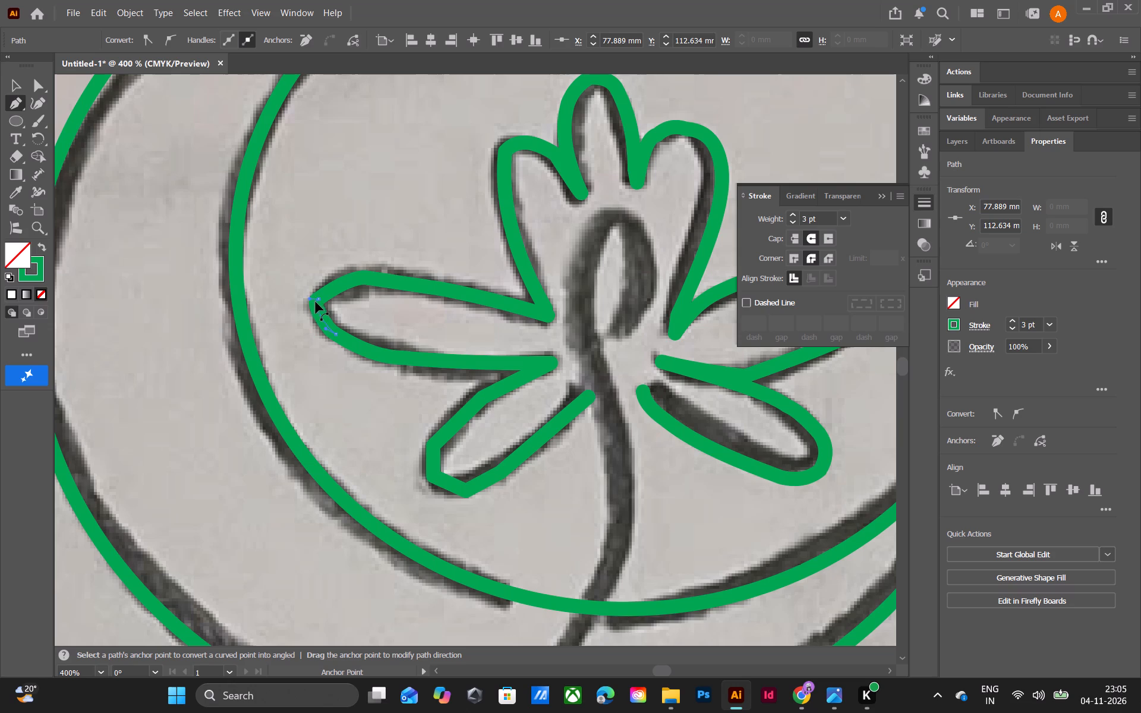
alt+click(336, 288)
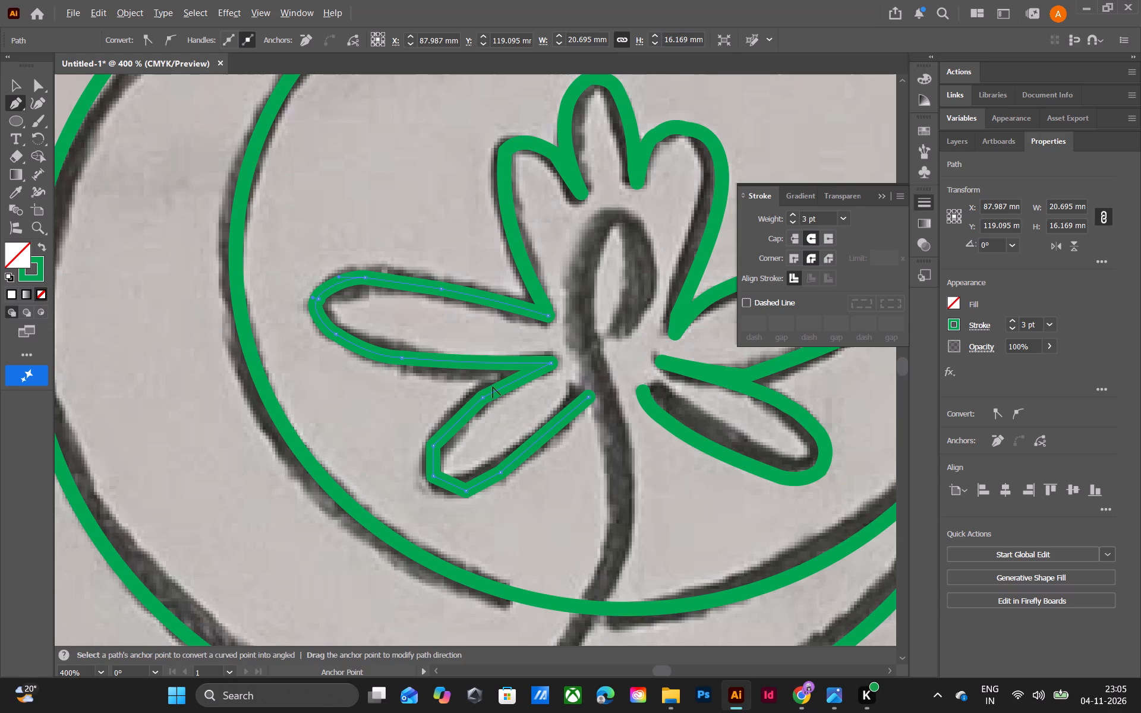
Bend the lower-left petal's upper edge, rounded tip and lower edge into a smooth outline.
alt+click(461, 417)
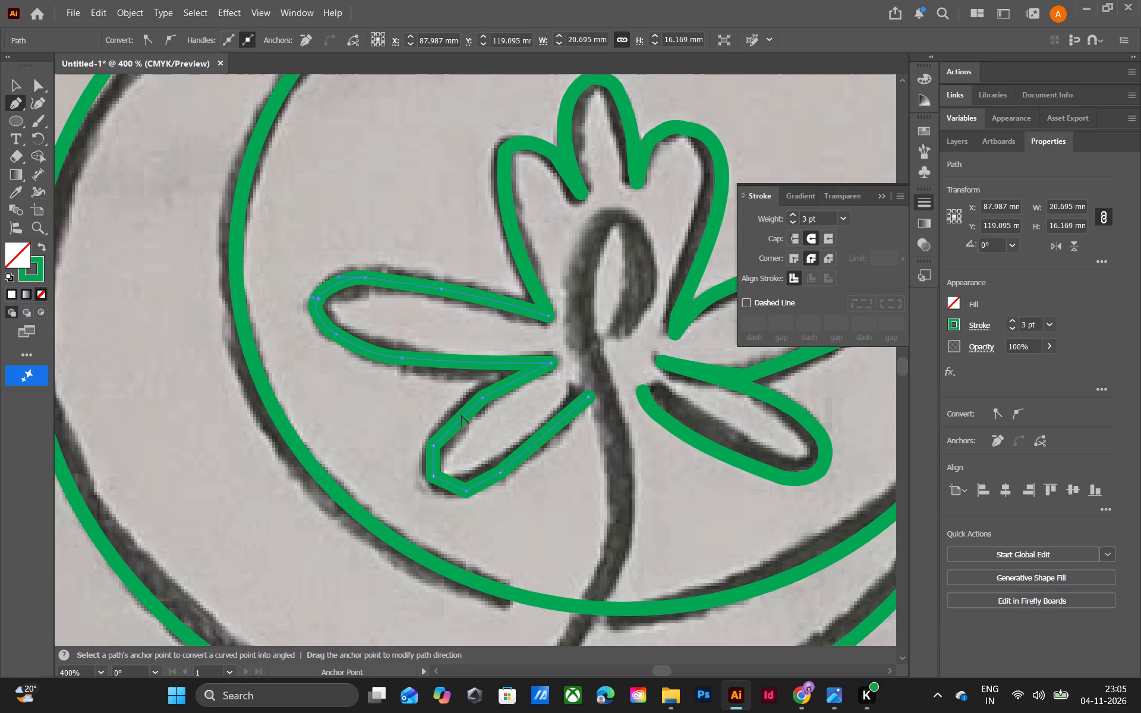
alt+click(459, 419)
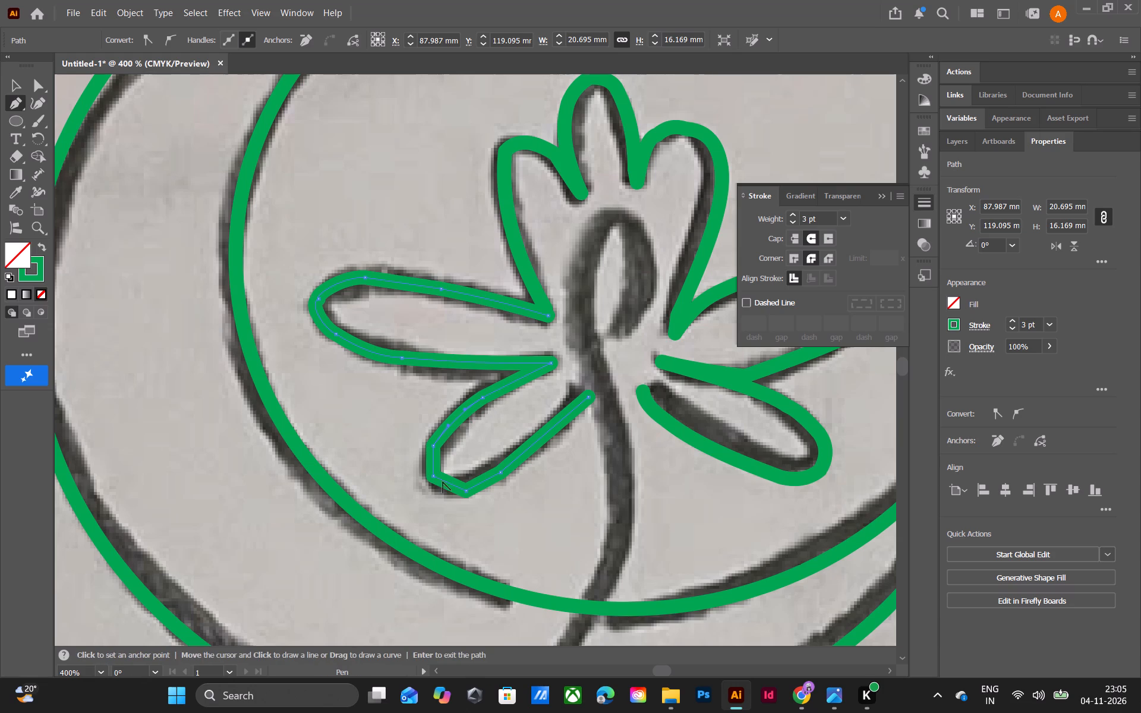
alt+click(433, 460)
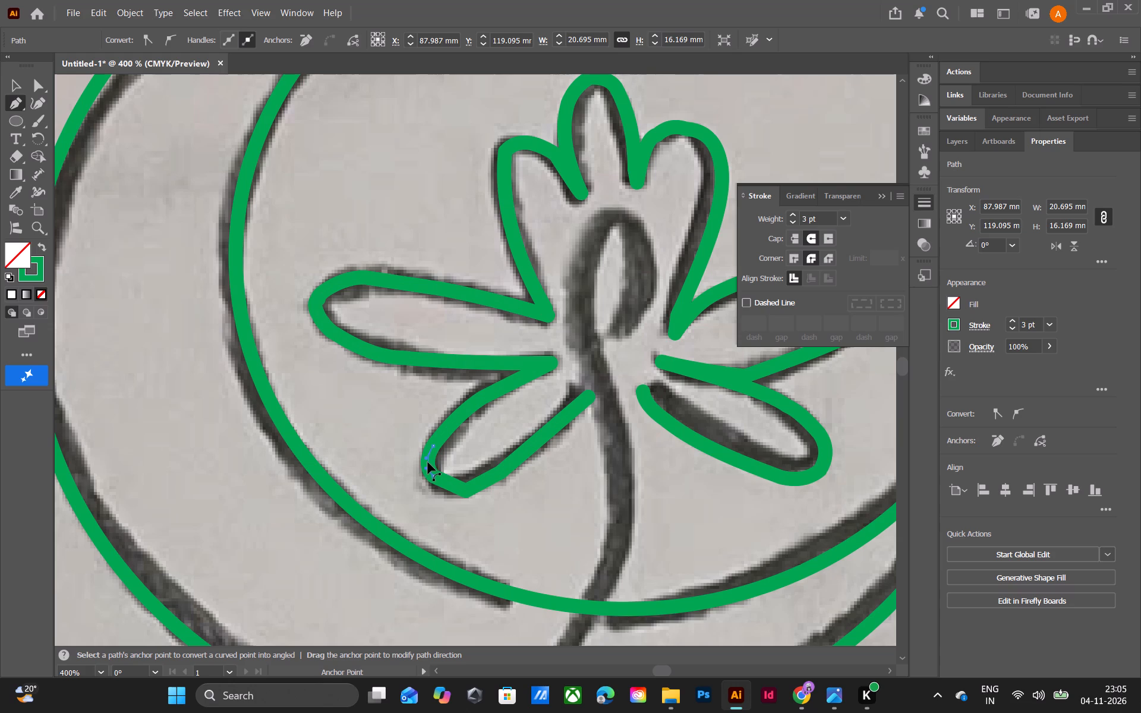
alt+drag(449, 484, 449, 487)
alt+drag(449, 487, 449, 489)
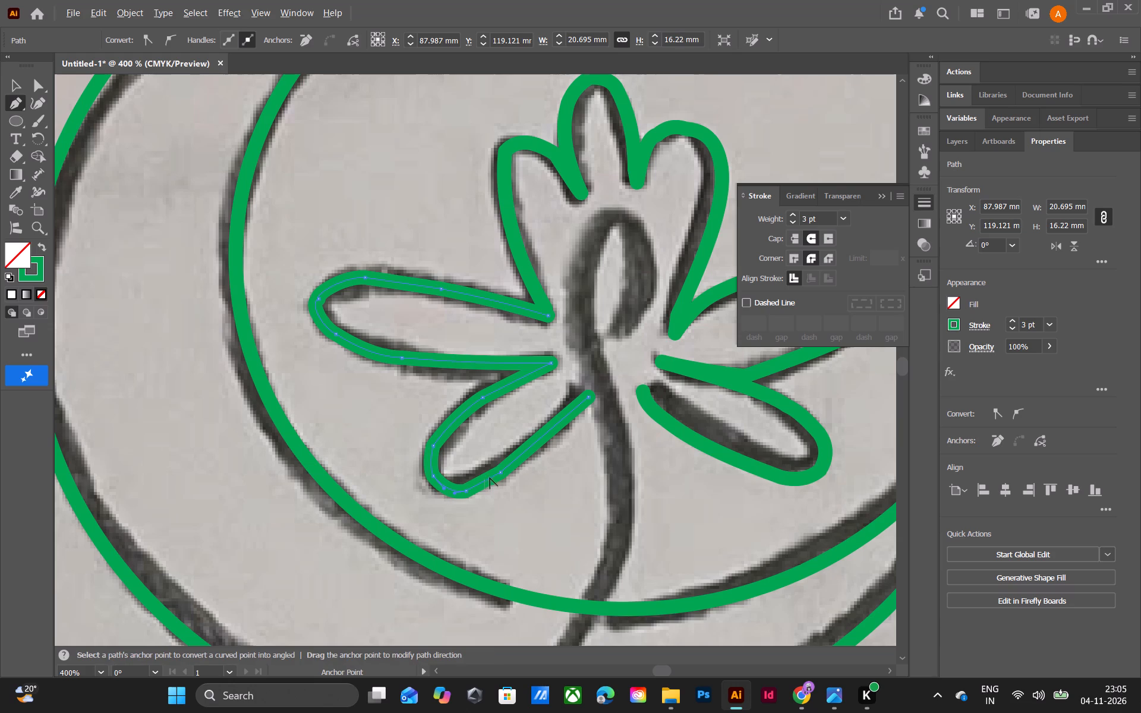
alt+click(484, 481)
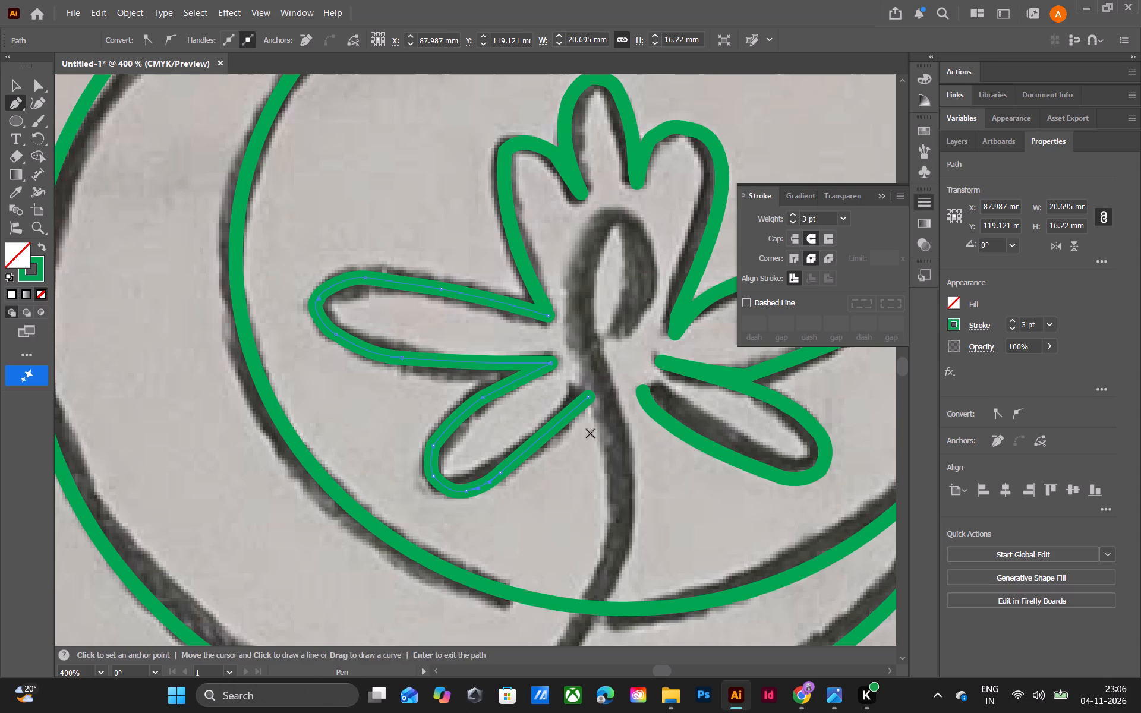
alt+click(554, 428)
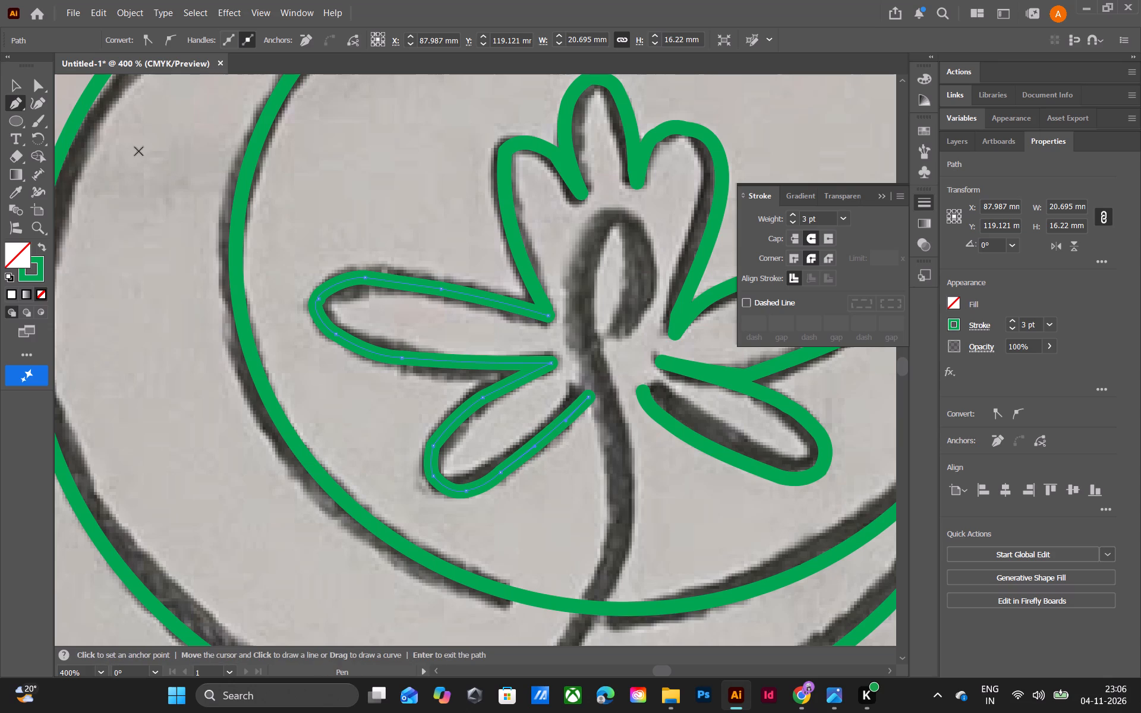
click(15, 90)
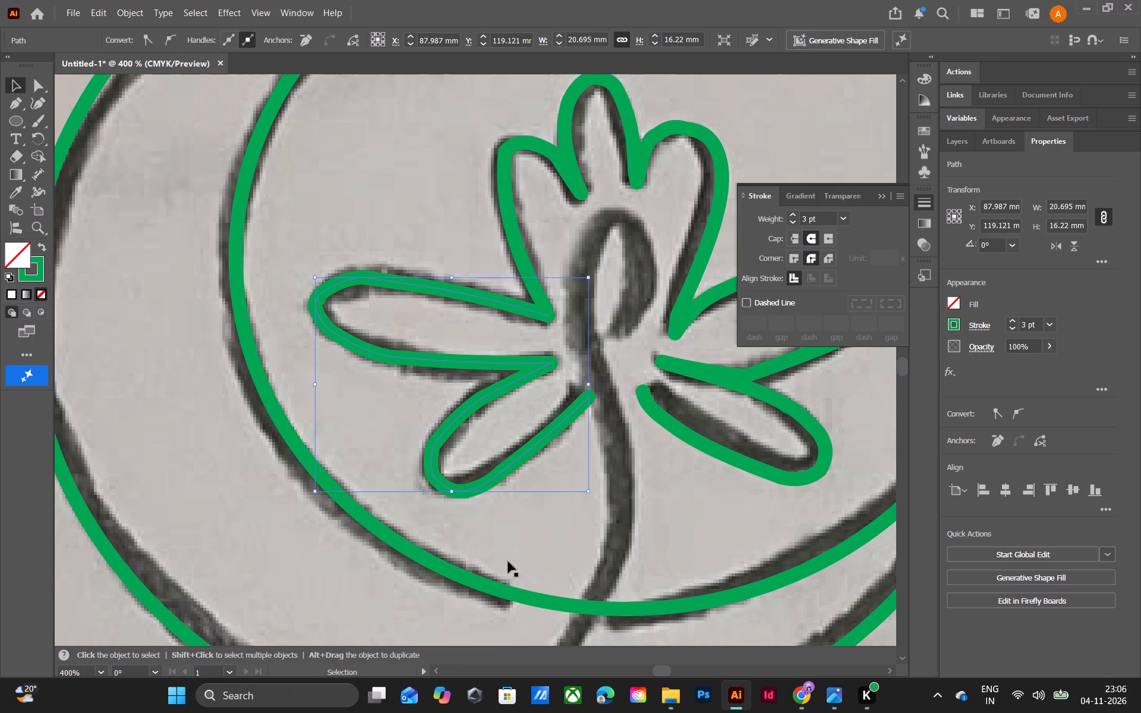
Deselect the left petals and examine the traced flower and the sketched stem running down to its curl.
click(513, 559)
ctrl+scroll(674, 442, down, 12)
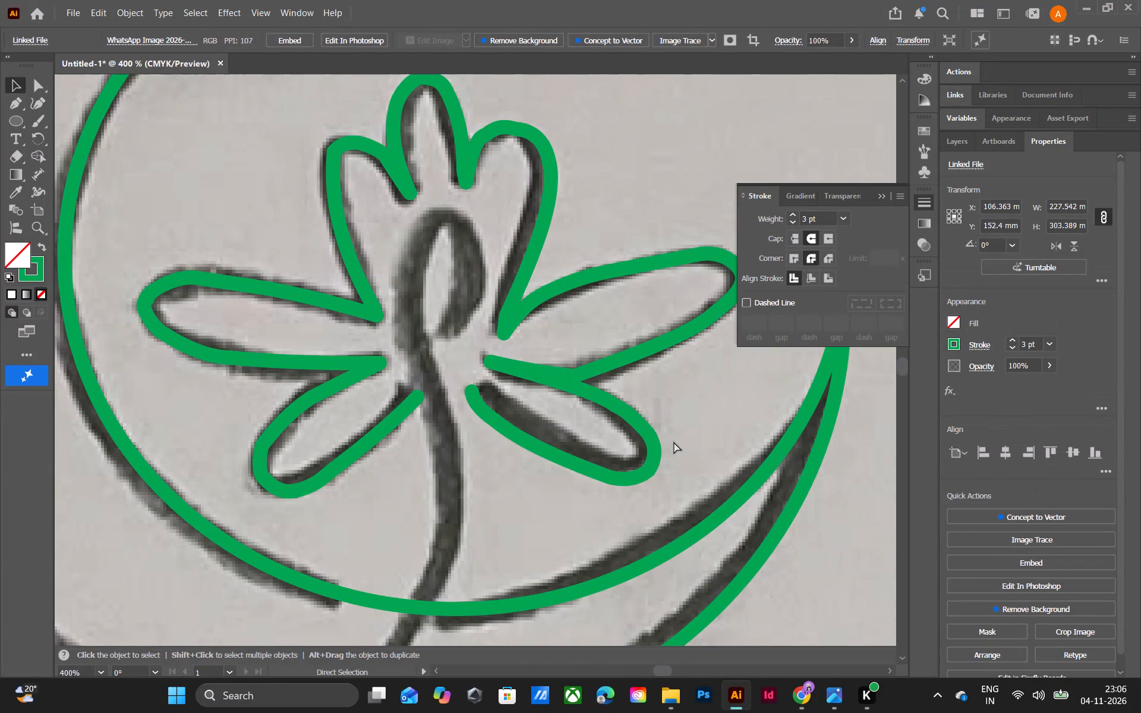
scroll(440, 343, up, 4)
scroll(469, 337, down, 8)
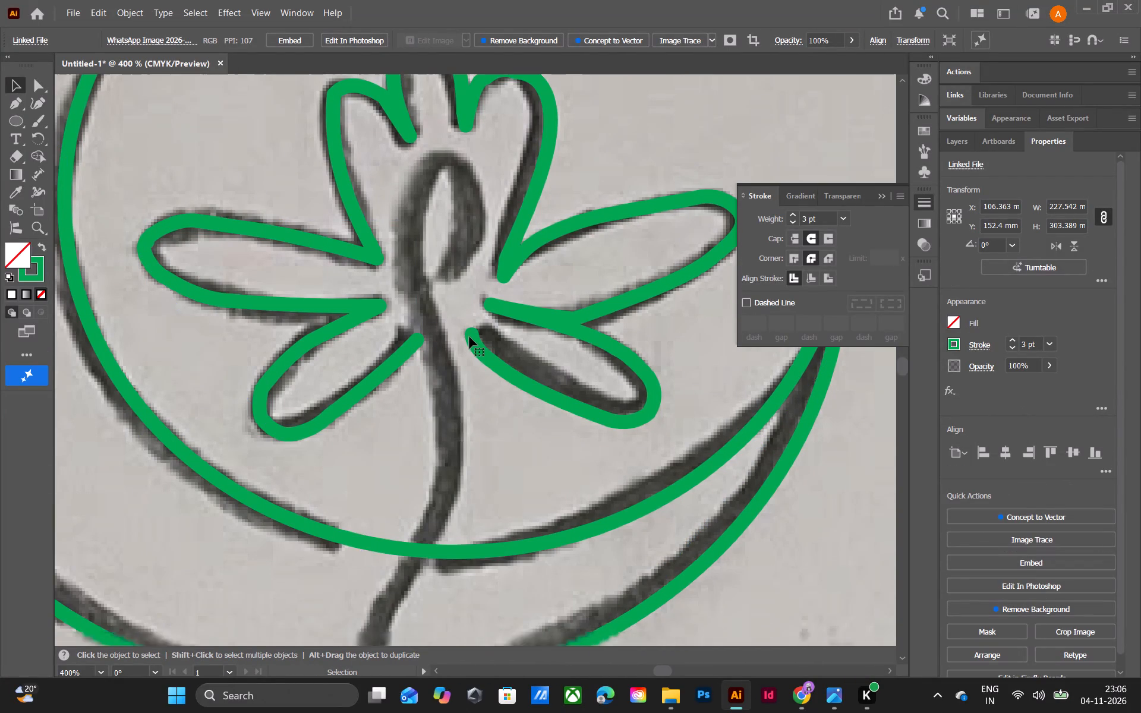
scroll(469, 337, up, 2)
scroll(469, 337, down, 11)
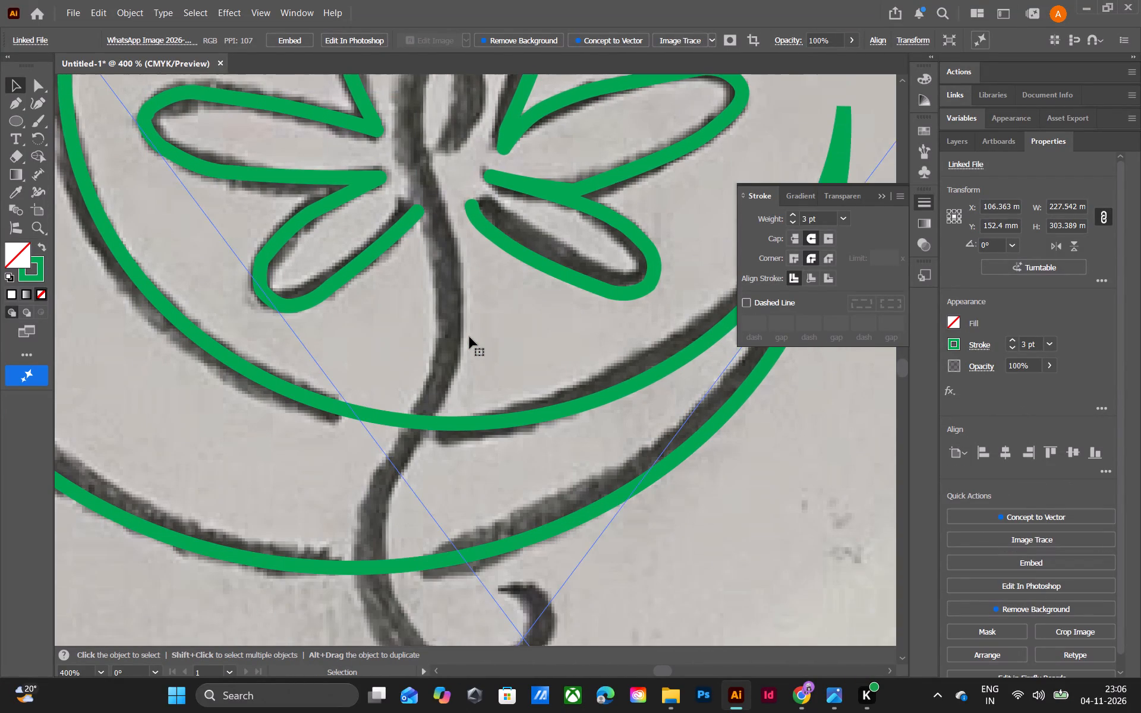
scroll(469, 337, down, 7)
scroll(469, 337, up, 20)
scroll(469, 337, up, 1)
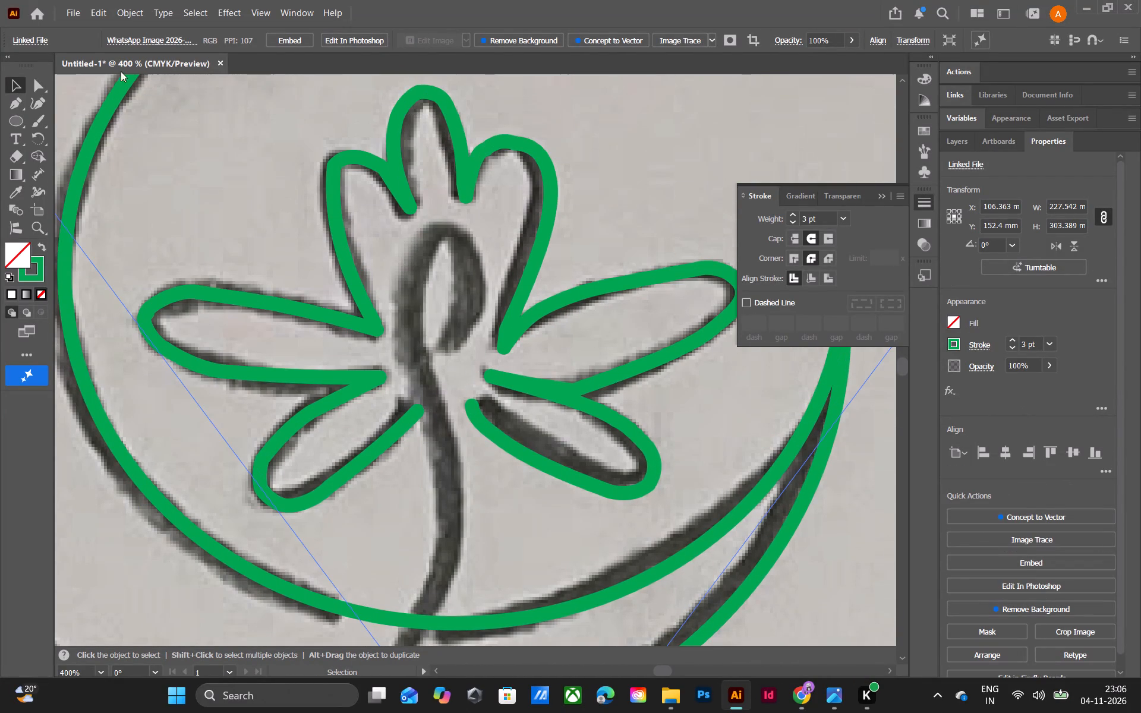
Trace the flower's central loop with straight Pen segments, from its free inner end over the top and down to the stem.
click(7, 102)
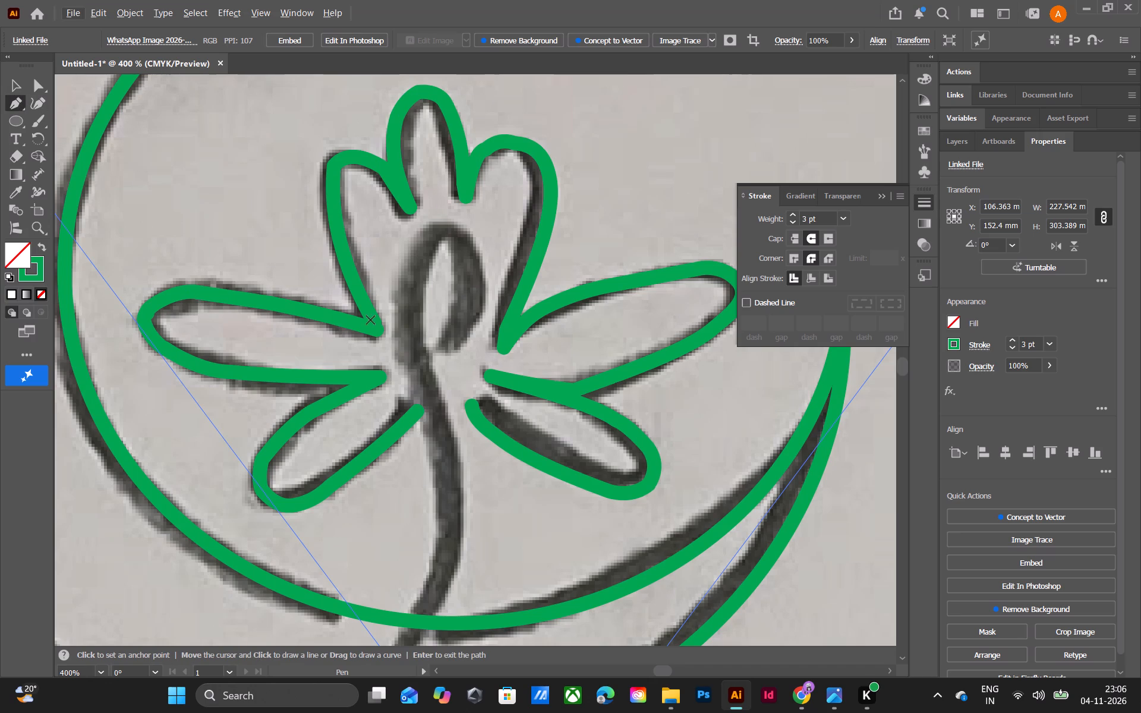
click(444, 354)
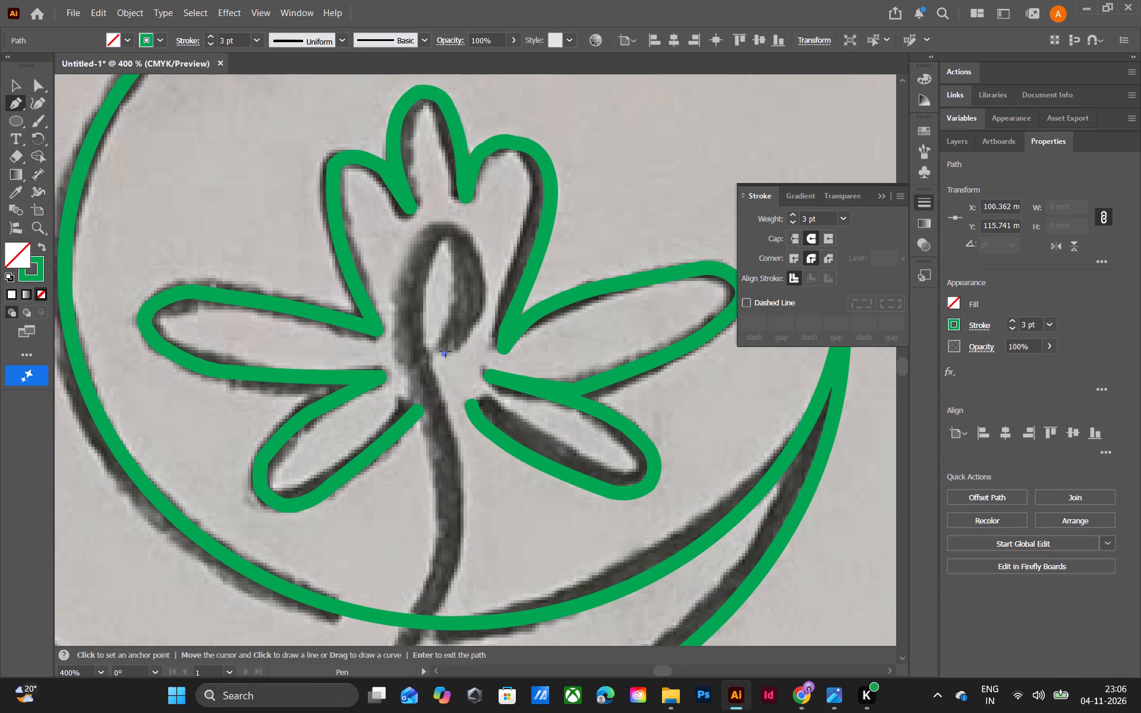
click(468, 290)
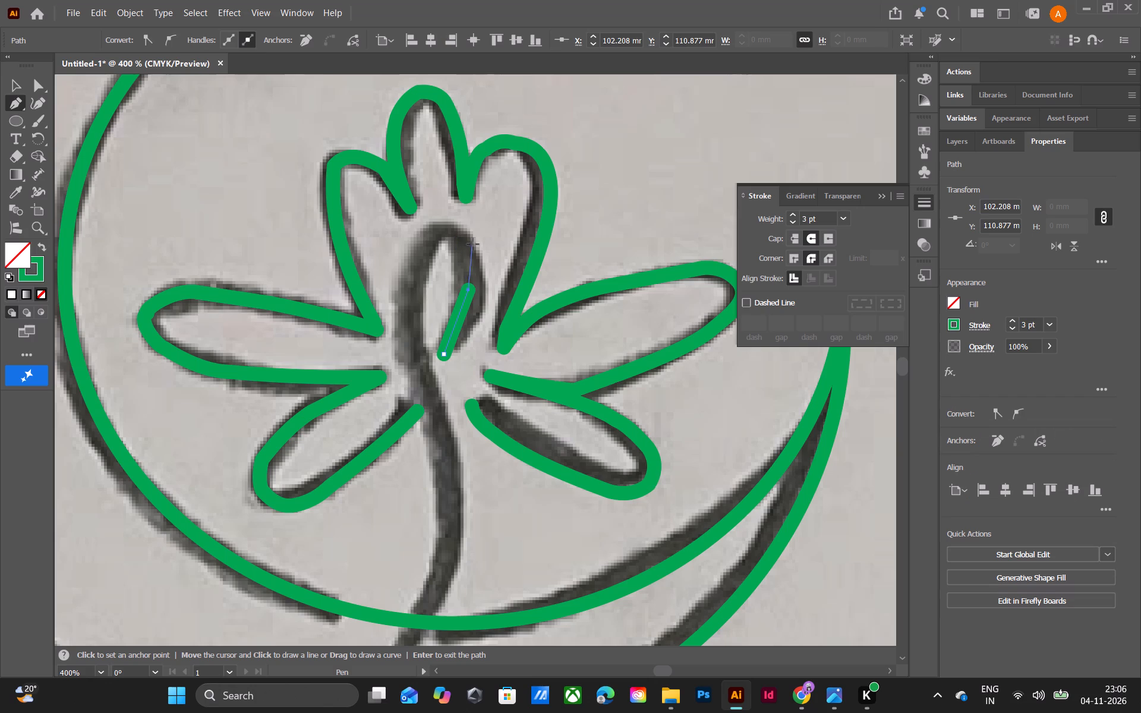
click(468, 242)
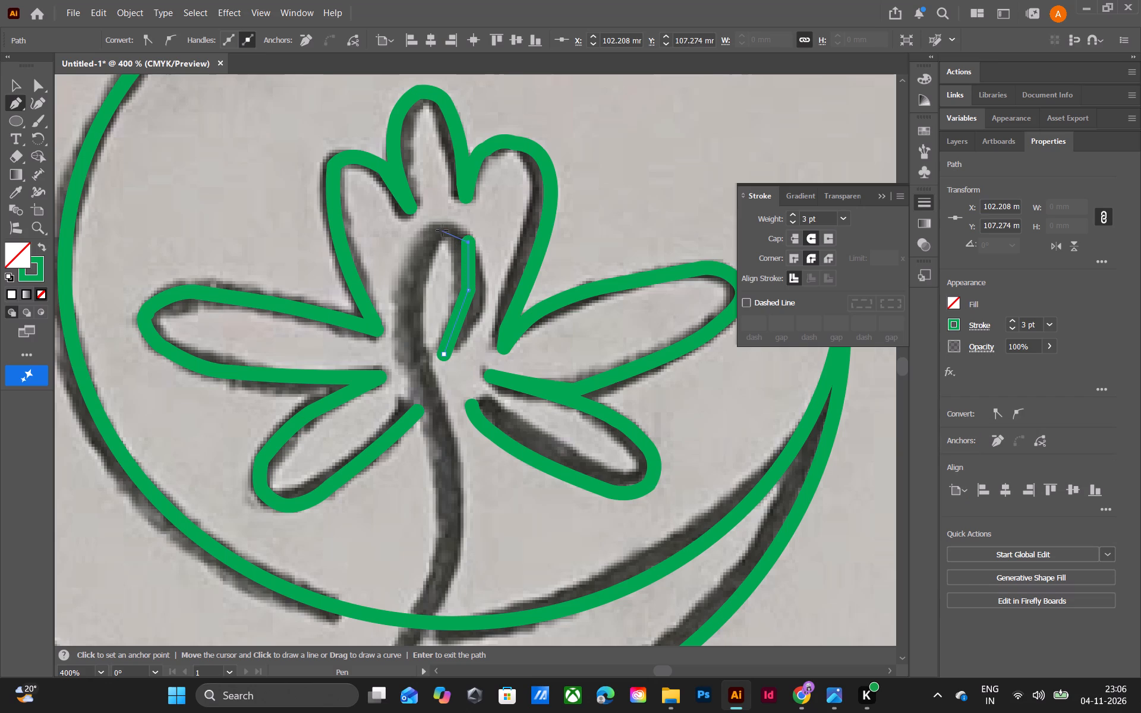
click(455, 227)
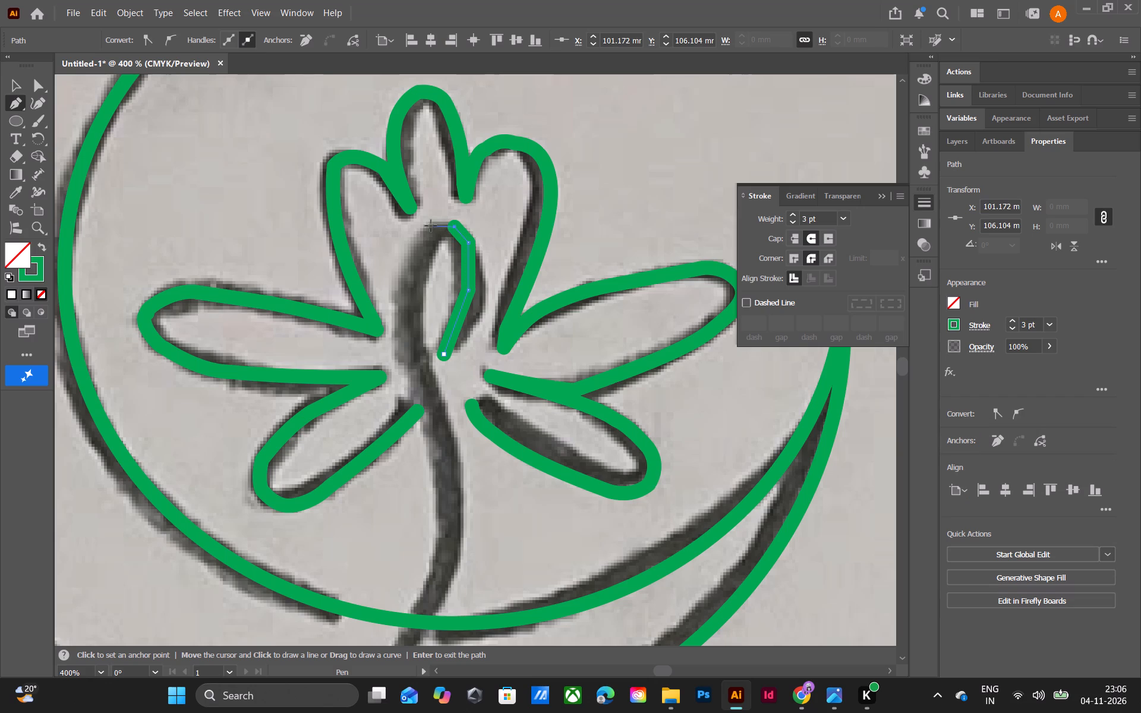
click(431, 226)
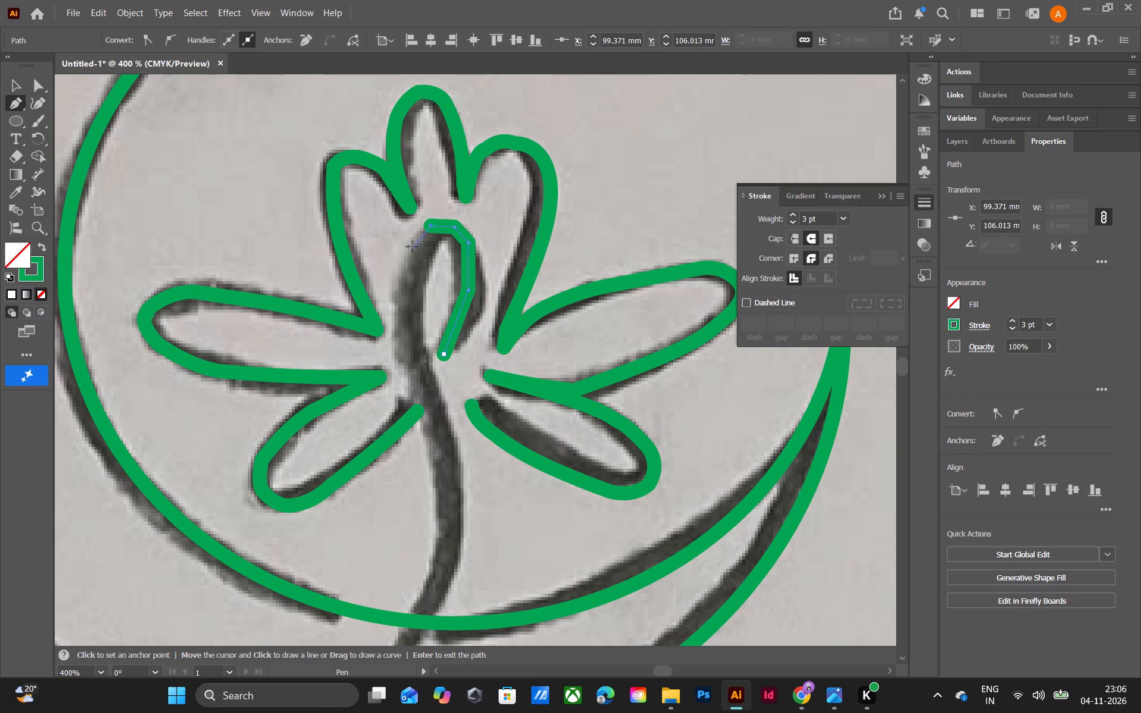
click(412, 247)
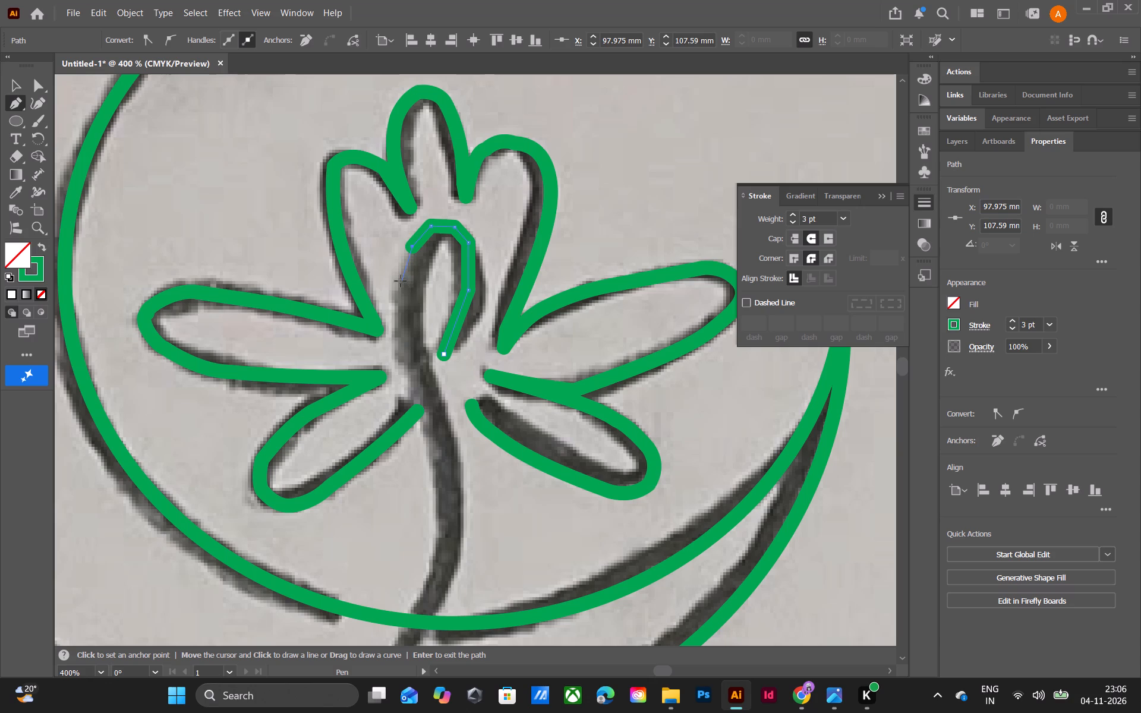
click(403, 286)
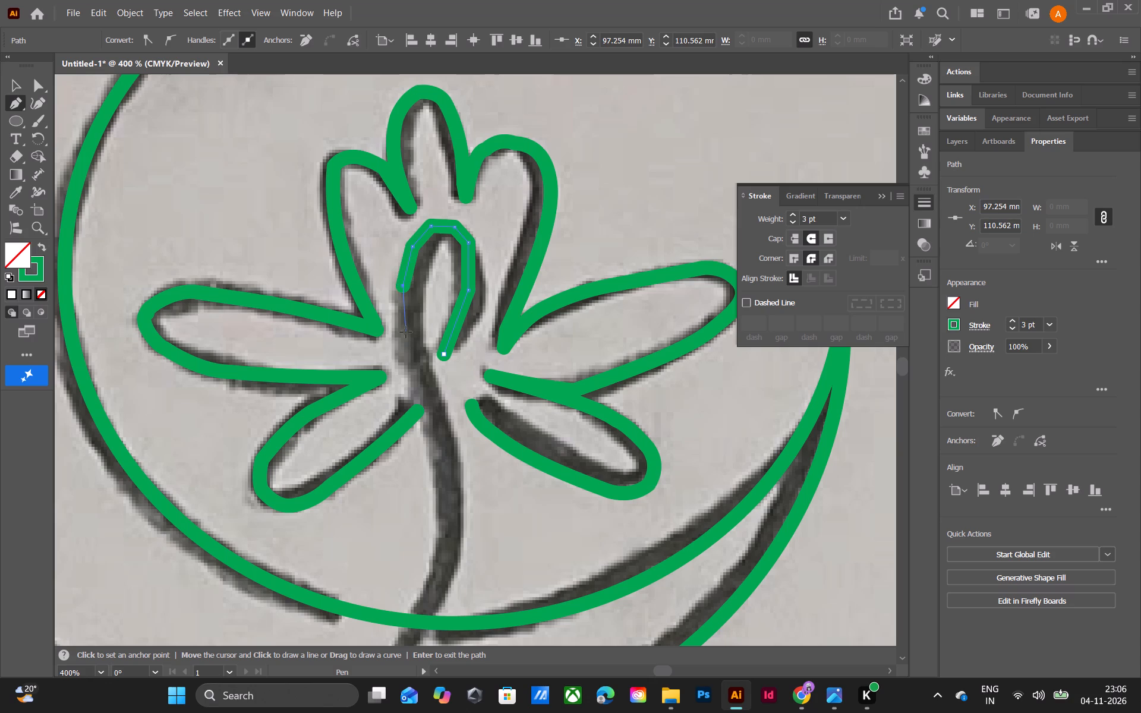
click(420, 389)
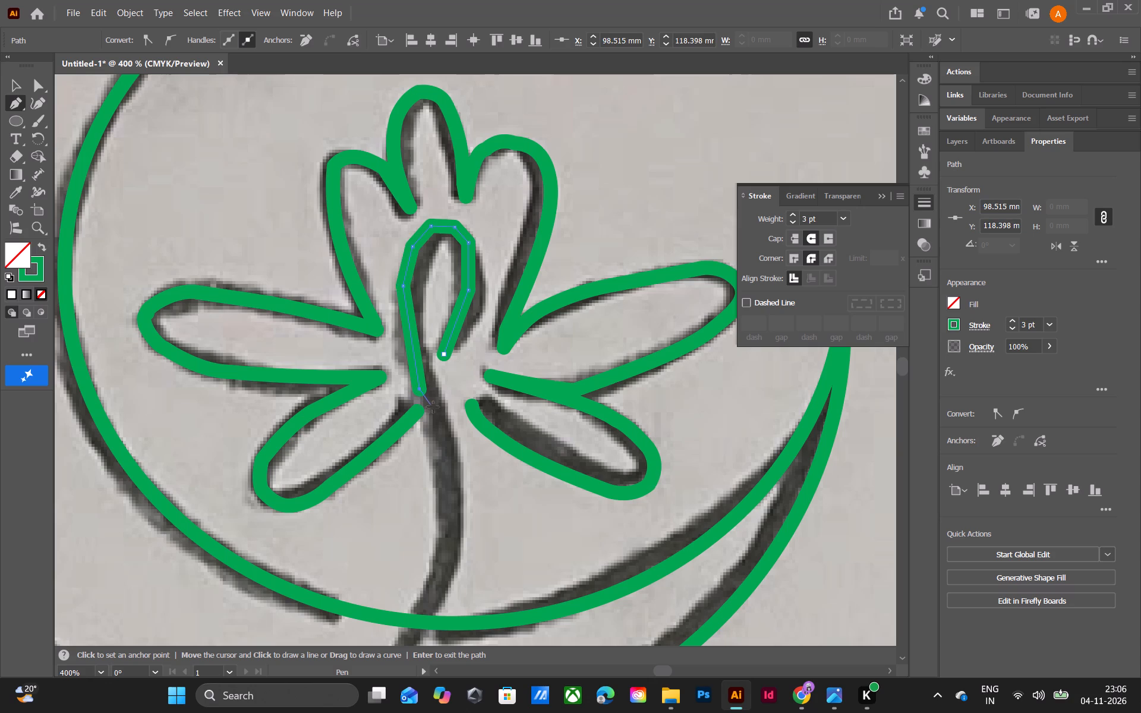
Continue the Pen path down the sketched stem, across the crescent's inner curve and just past its outer curve.
click(442, 445)
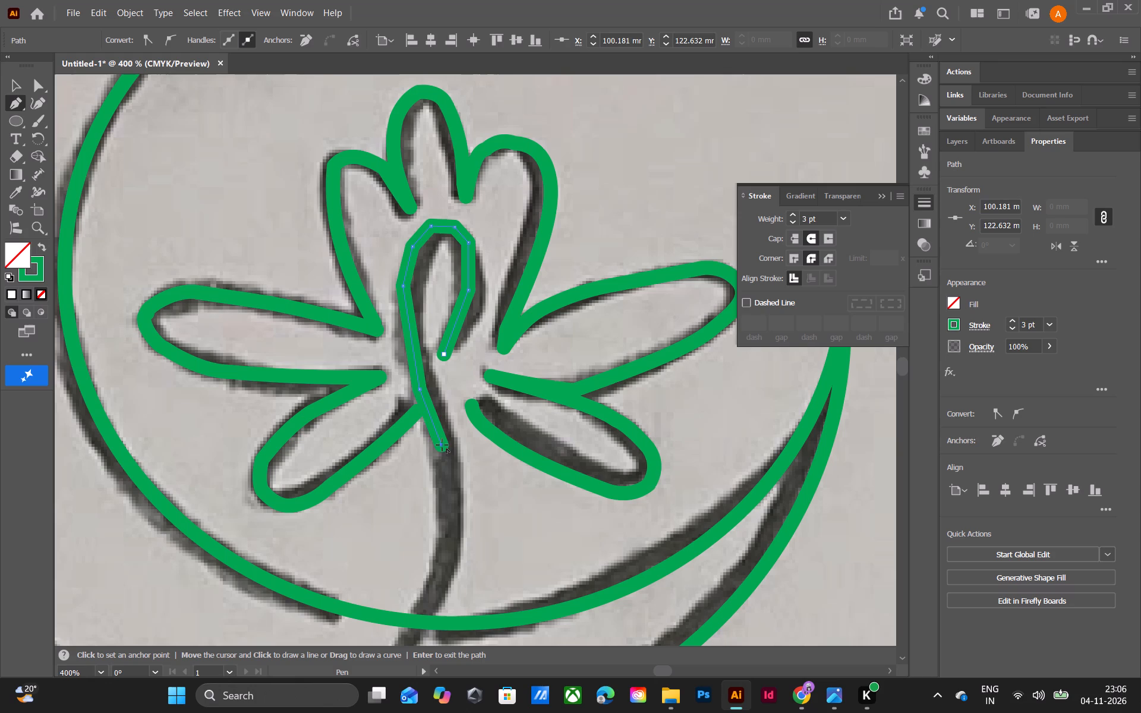
click(446, 512)
scroll(446, 512, down, 6)
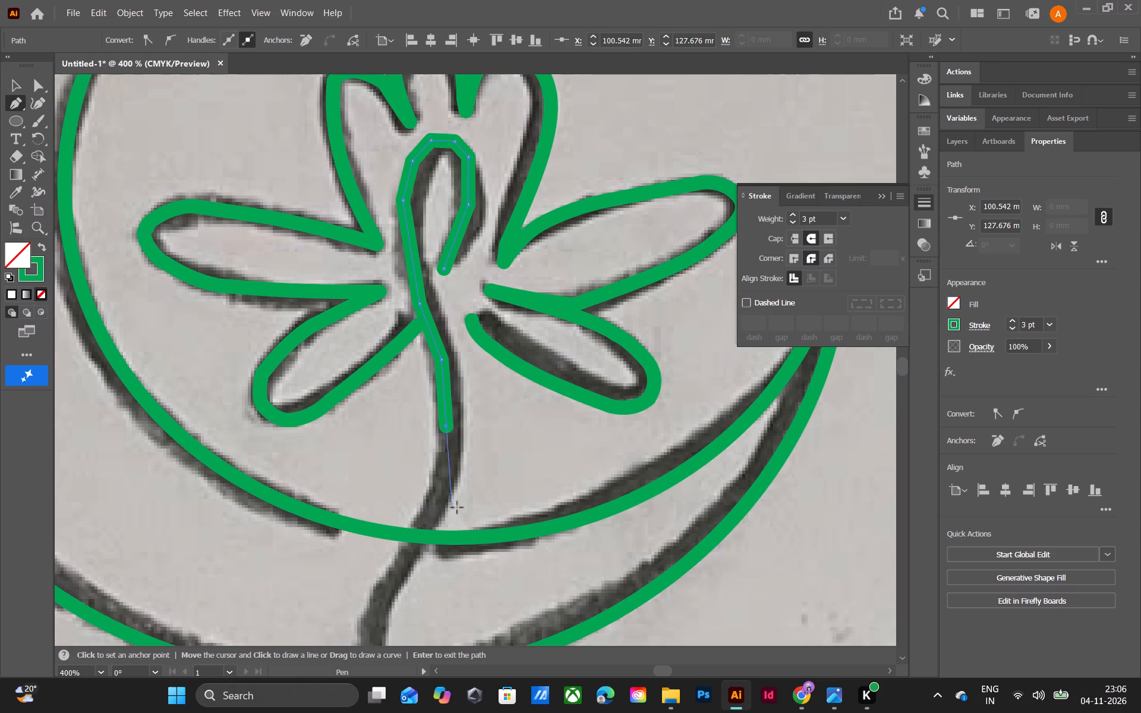
click(451, 472)
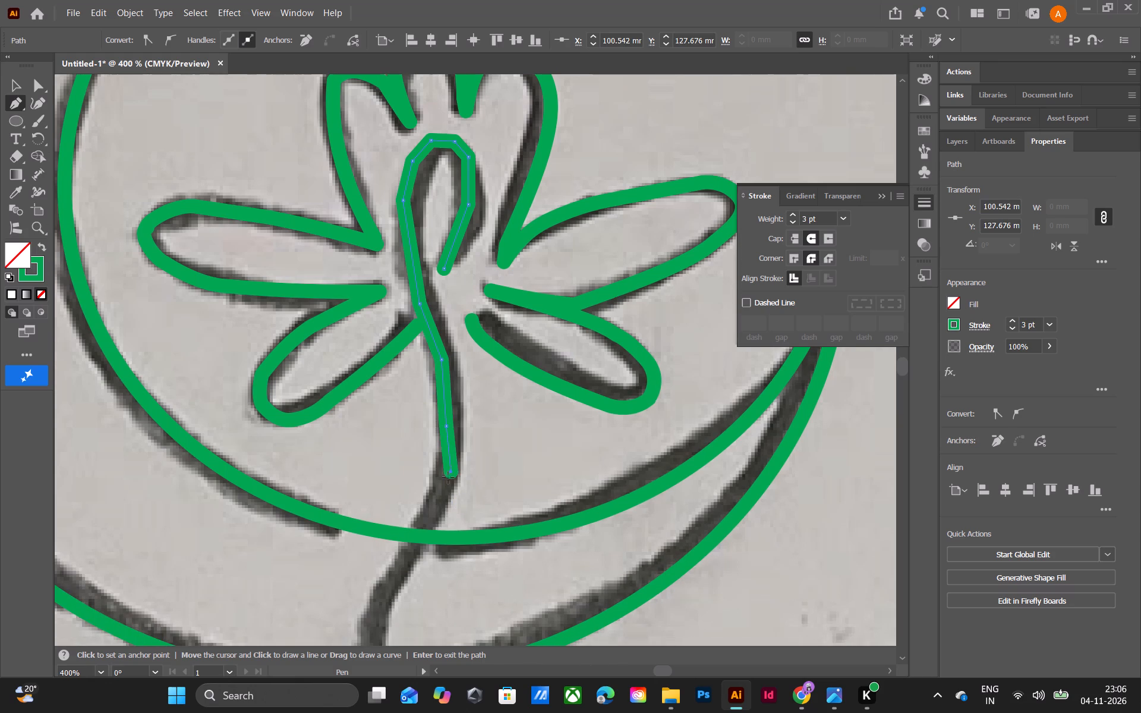
click(412, 540)
scroll(412, 540, down, 5)
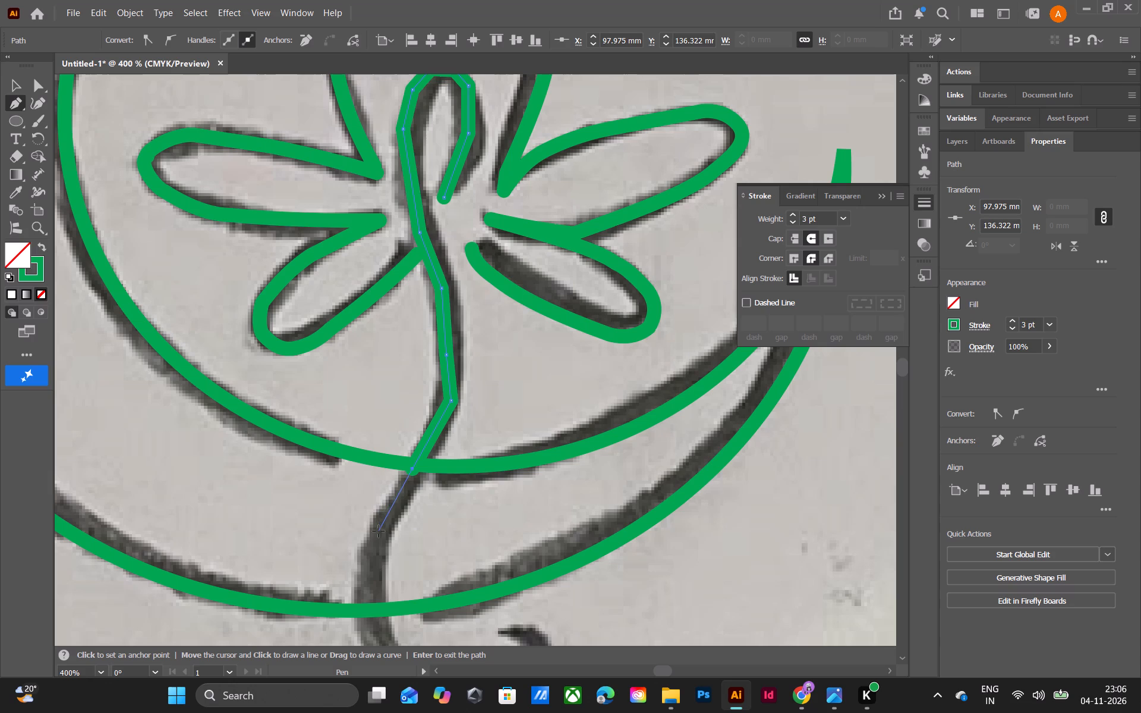
click(379, 531)
scroll(379, 531, down, 7)
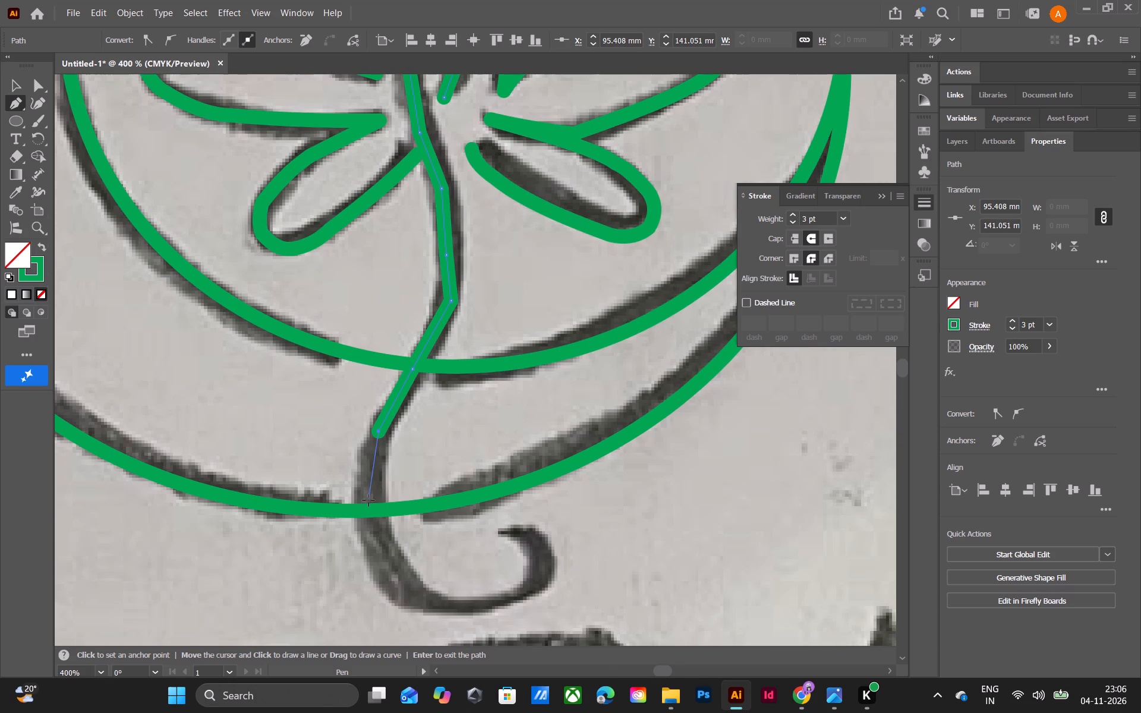
click(366, 501)
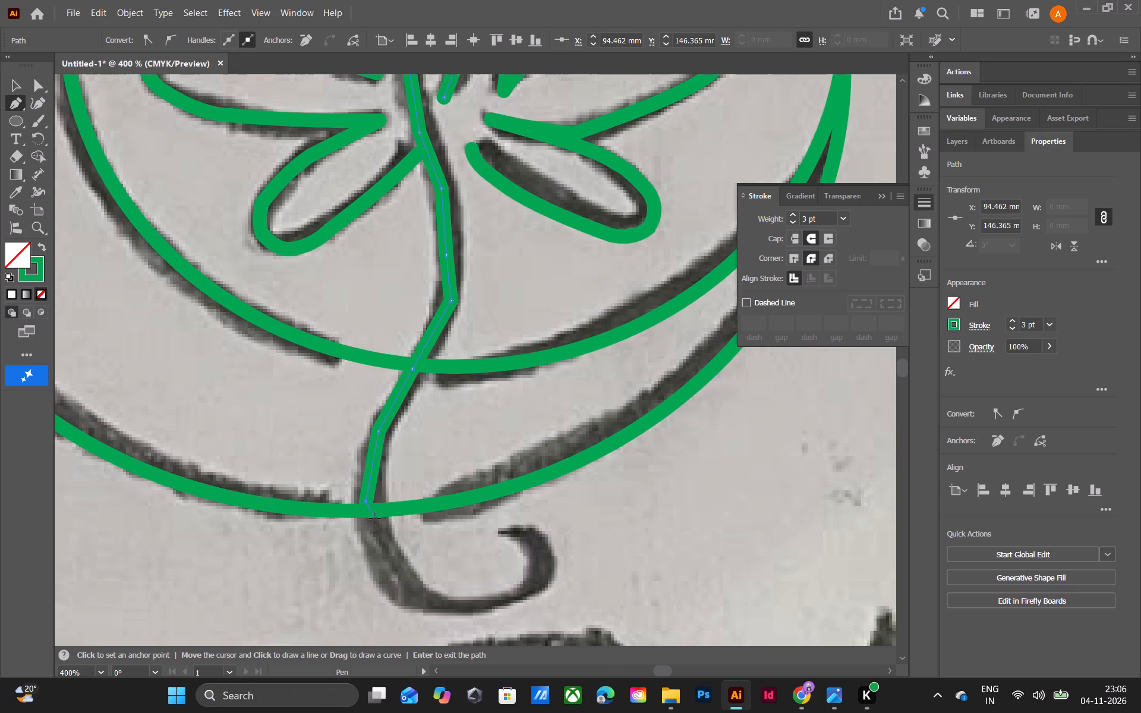
key(ctrl+z)
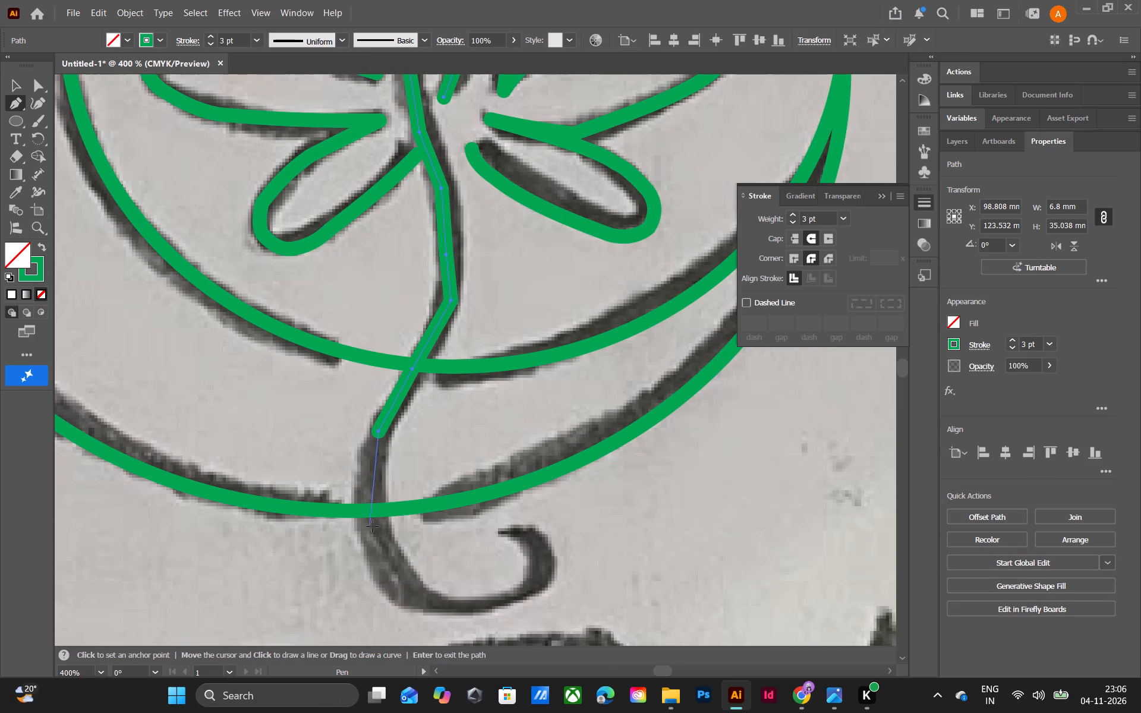
click(376, 528)
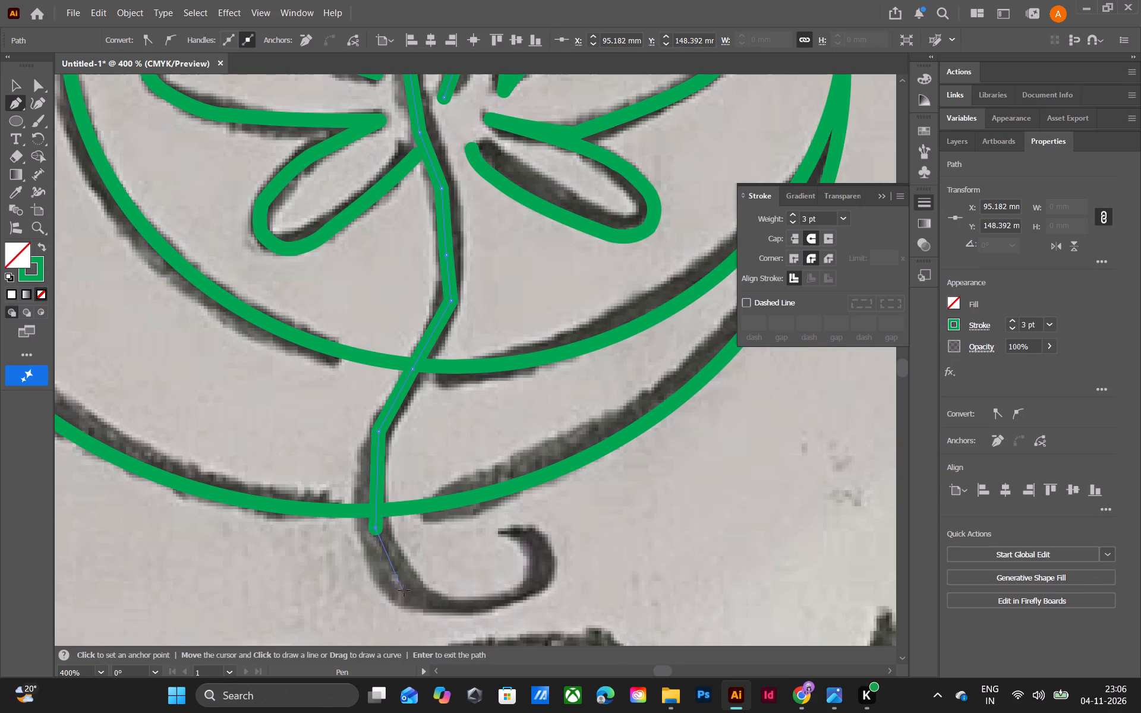
Continue the stem path around the hooked curl below the crescent to the sketched tip, ending the path there.
click(406, 594)
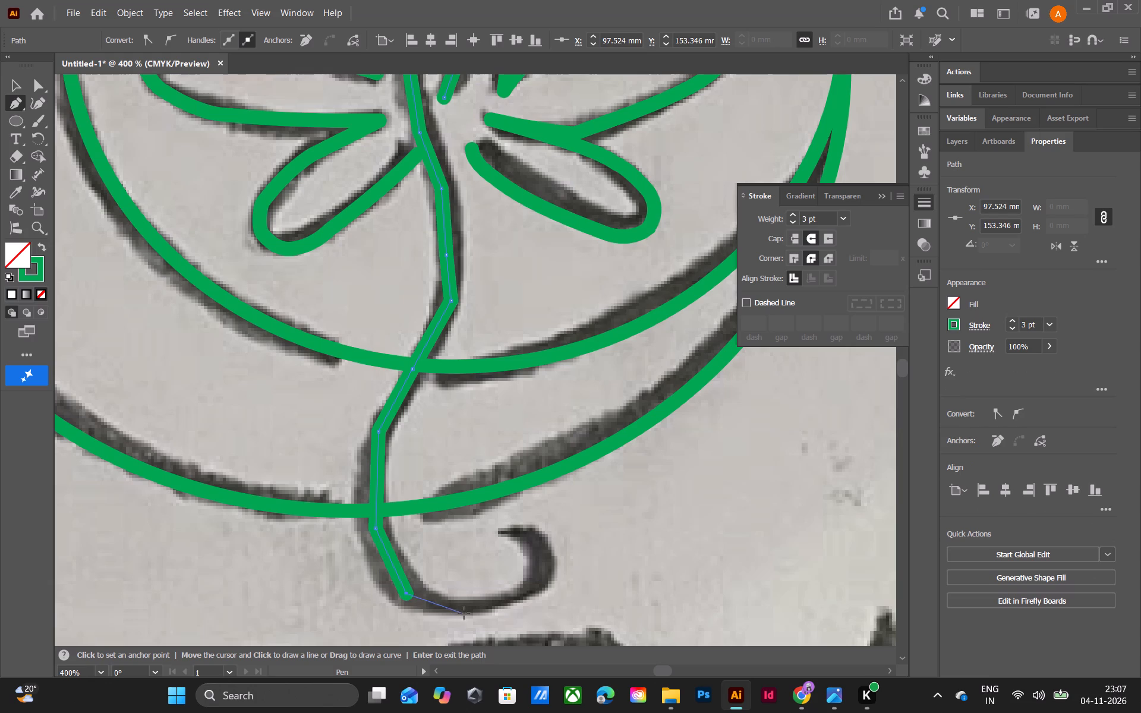
click(444, 608)
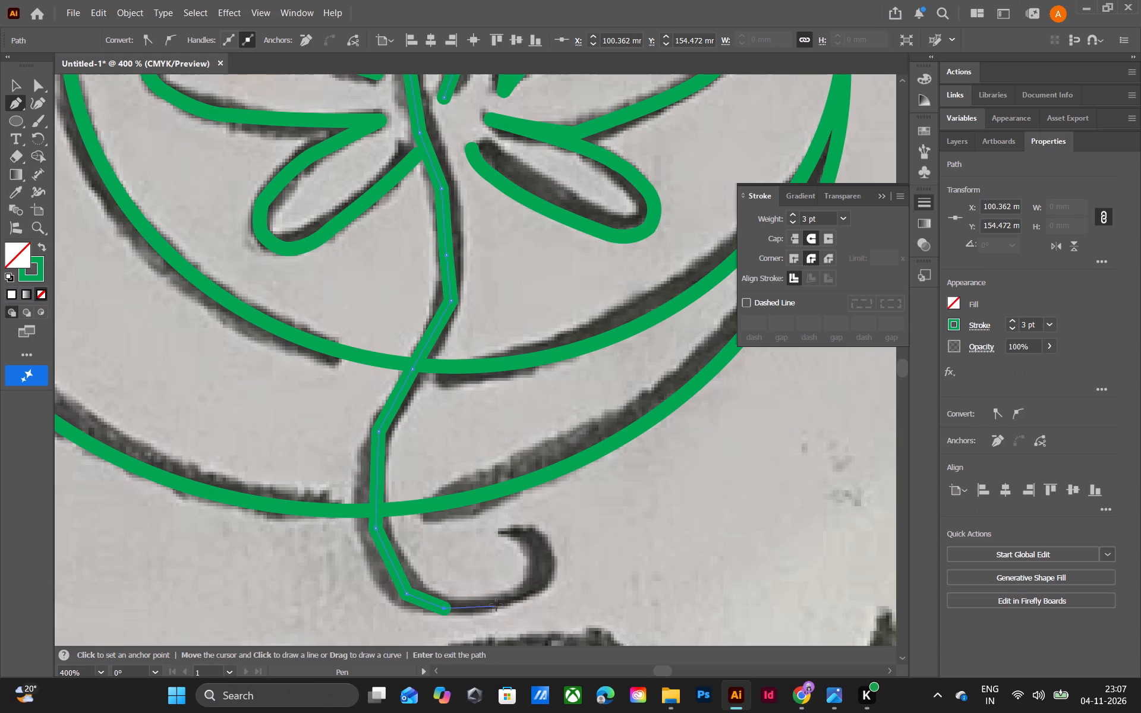
click(498, 603)
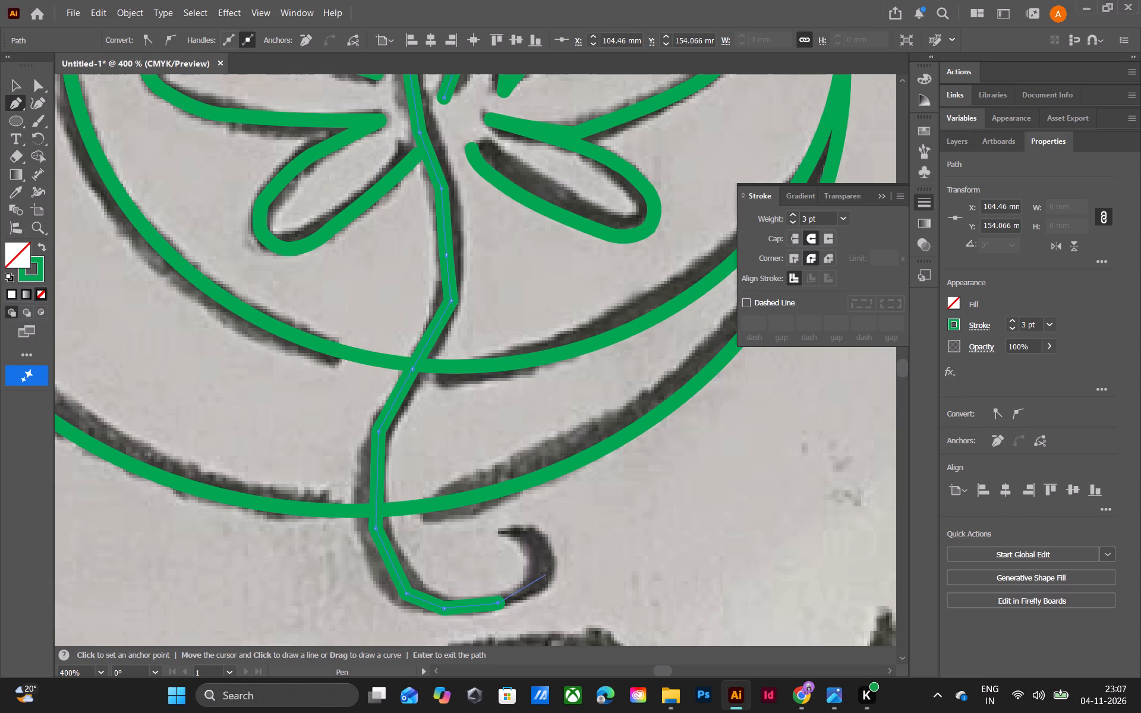
click(546, 580)
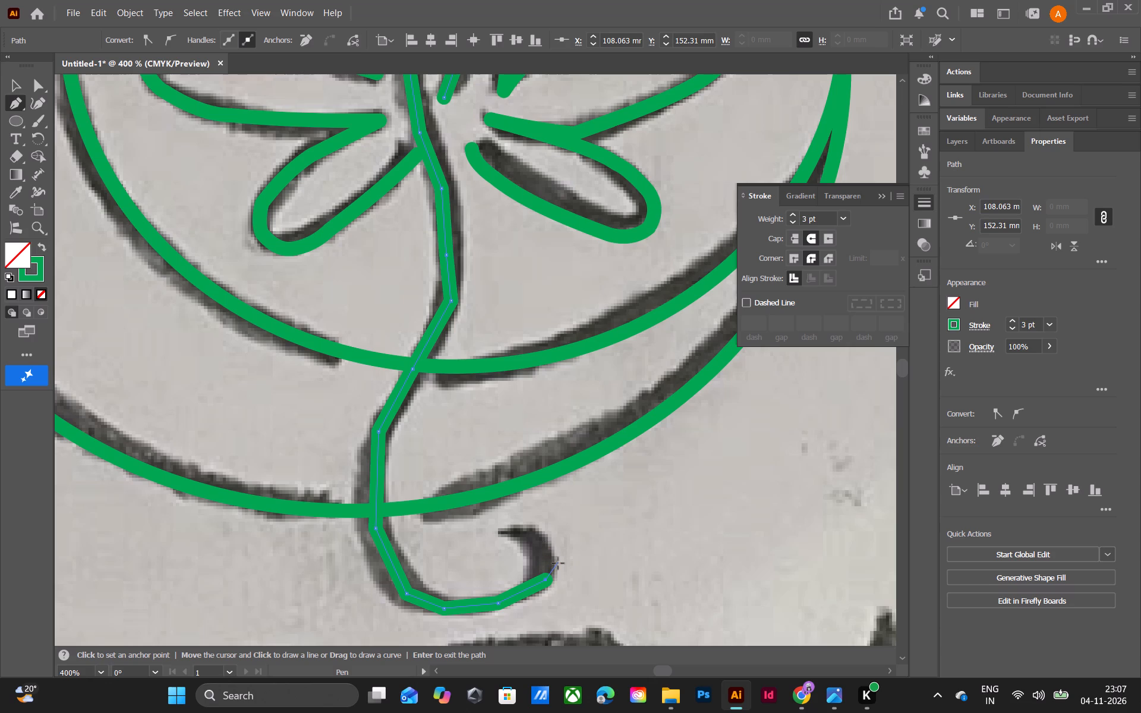
click(554, 557)
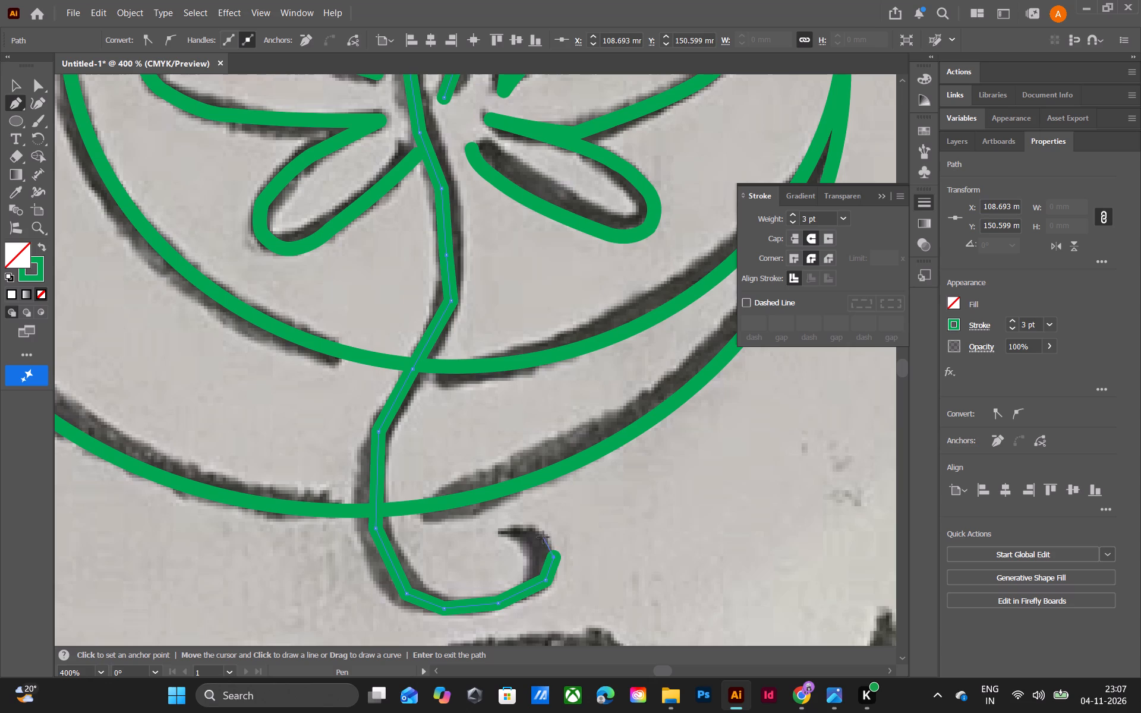
click(543, 537)
click(524, 528)
click(497, 532)
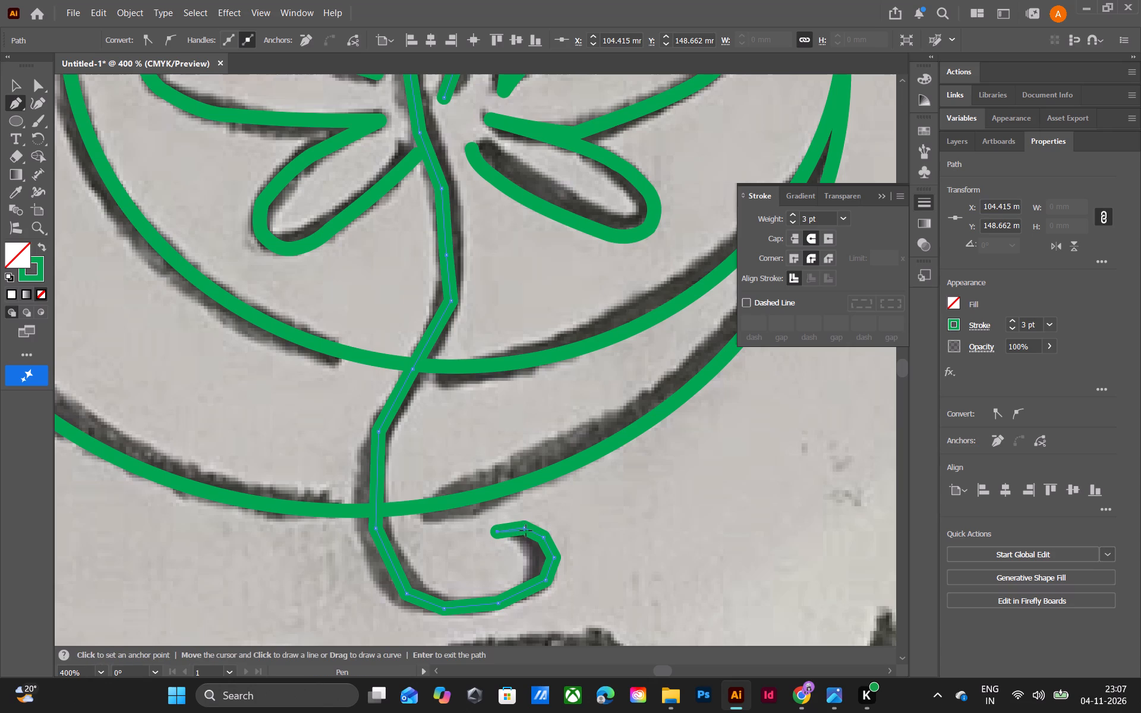
click(526, 531)
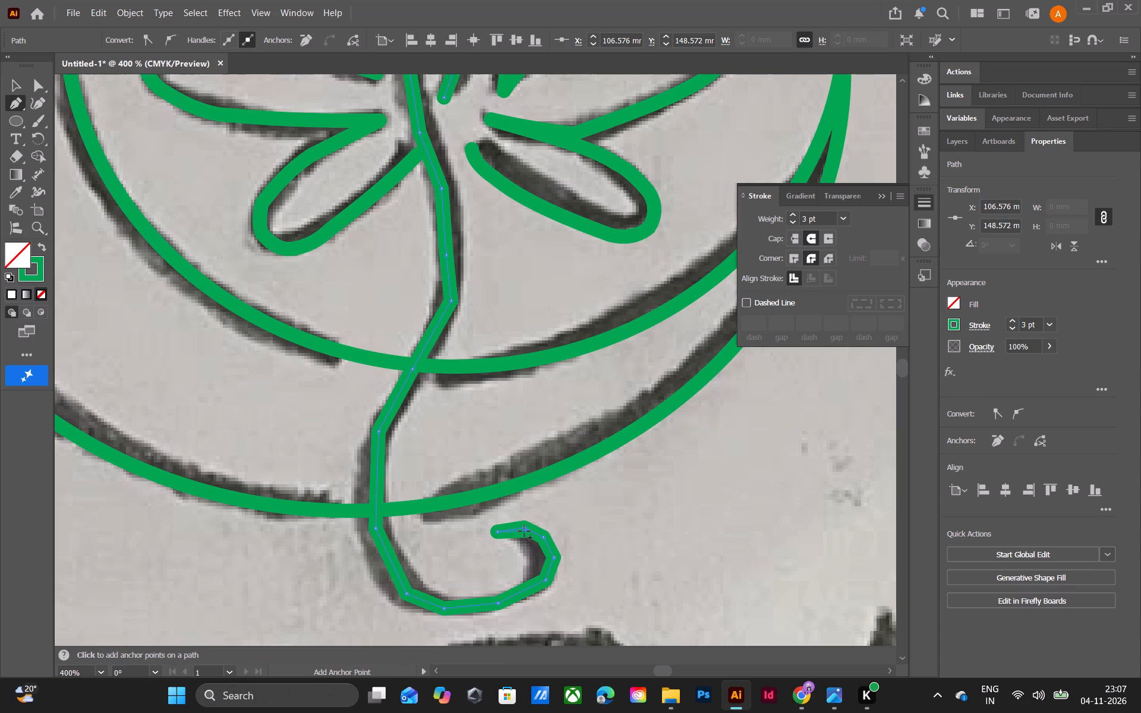
click(528, 529)
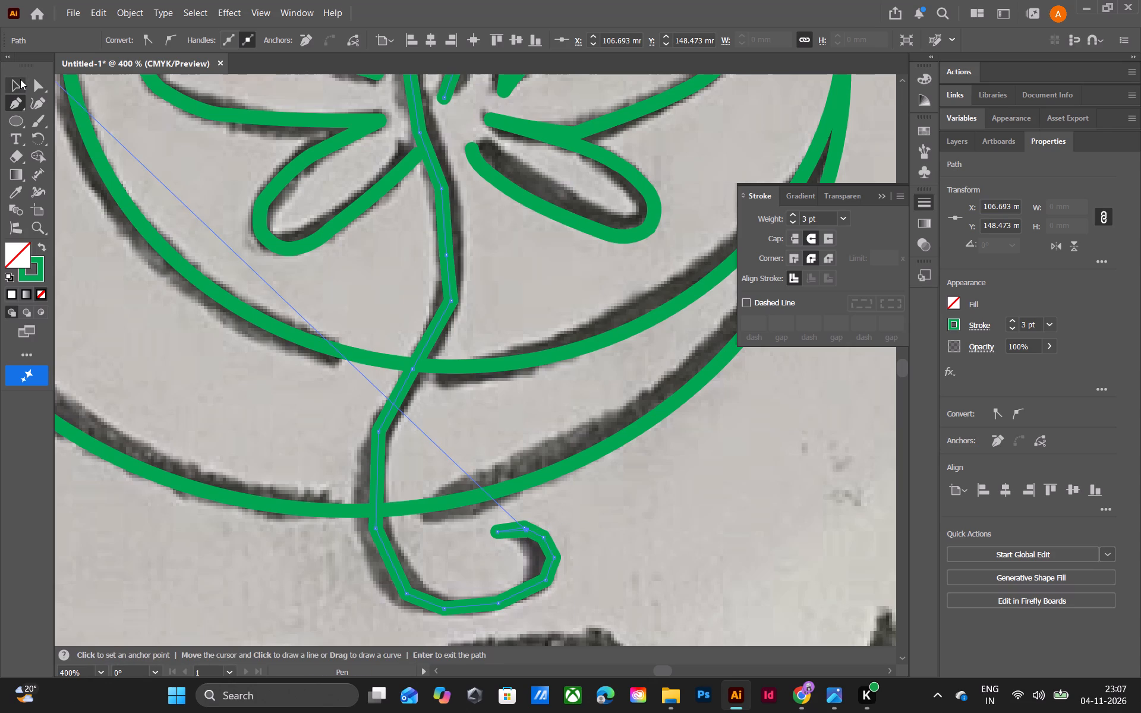
click(20, 79)
click(591, 503)
Select the central loop-and-stem path and bend its straight segments into curves around the loop's inner side, top and upper outer side.
scroll(509, 335, up, 4)
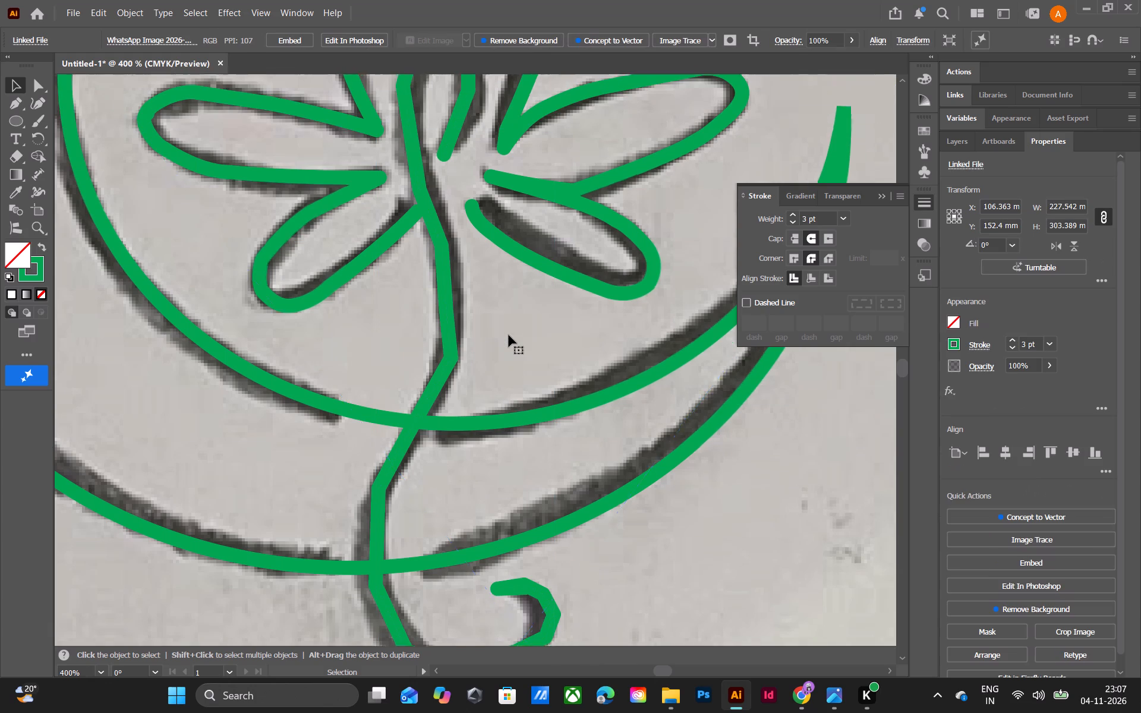
scroll(509, 335, up, 4)
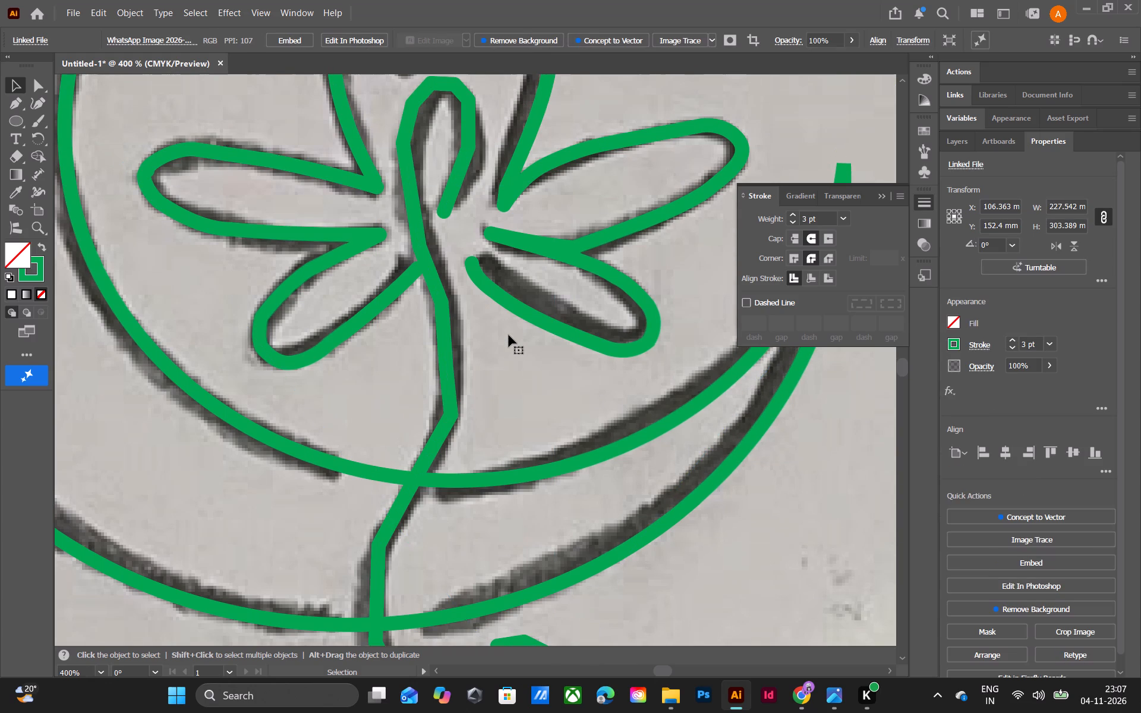
scroll(493, 335, up, 10)
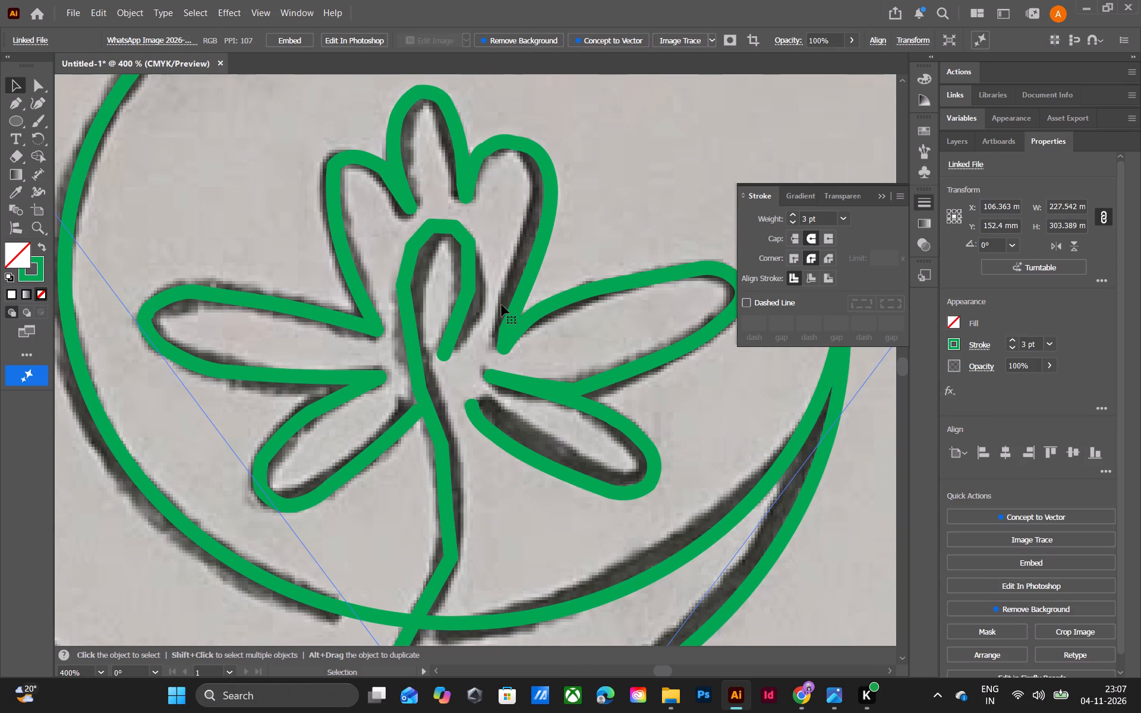
click(467, 294)
click(15, 103)
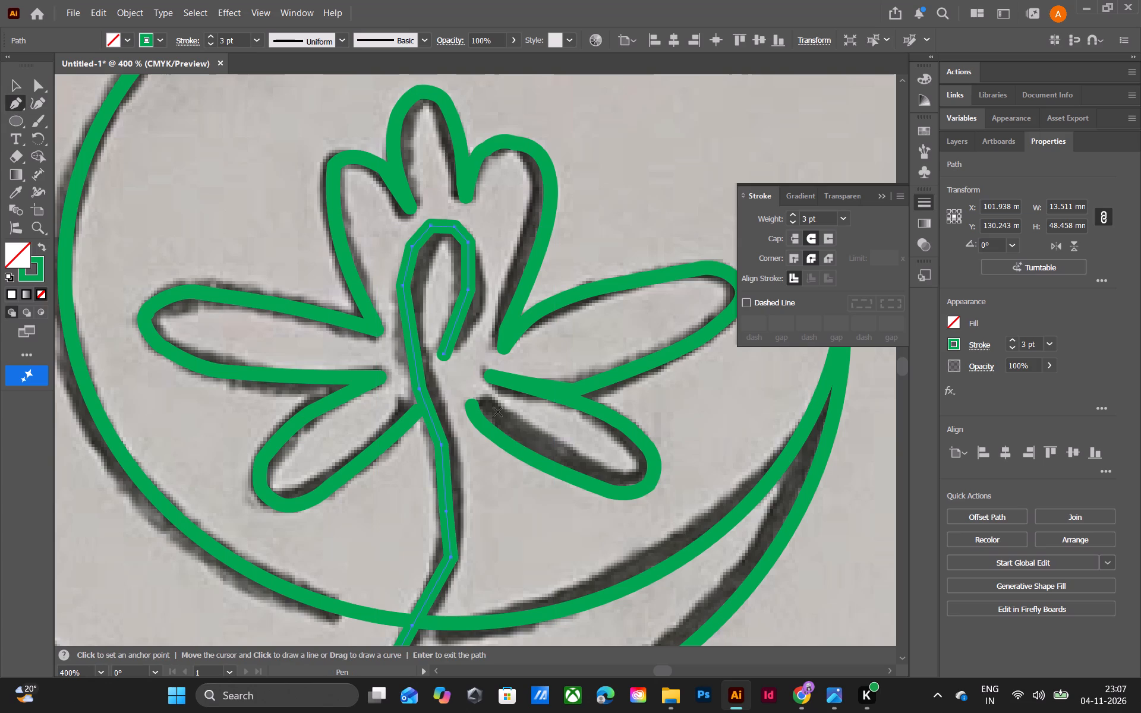
alt+click(462, 310)
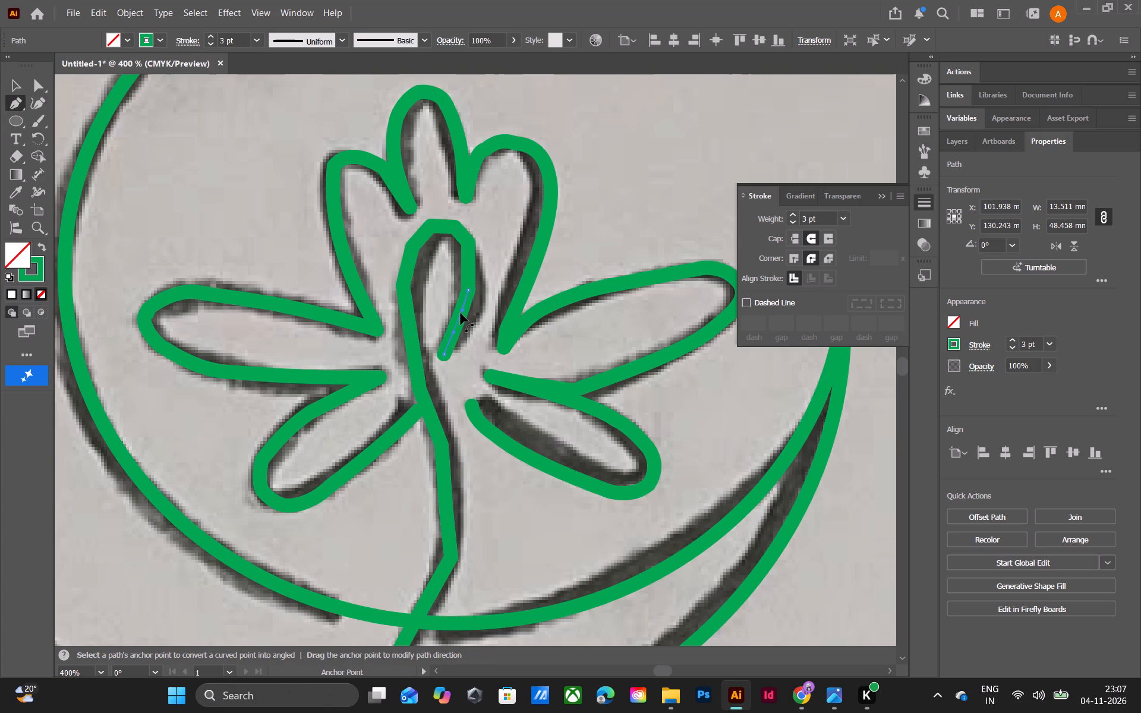
alt+click(469, 265)
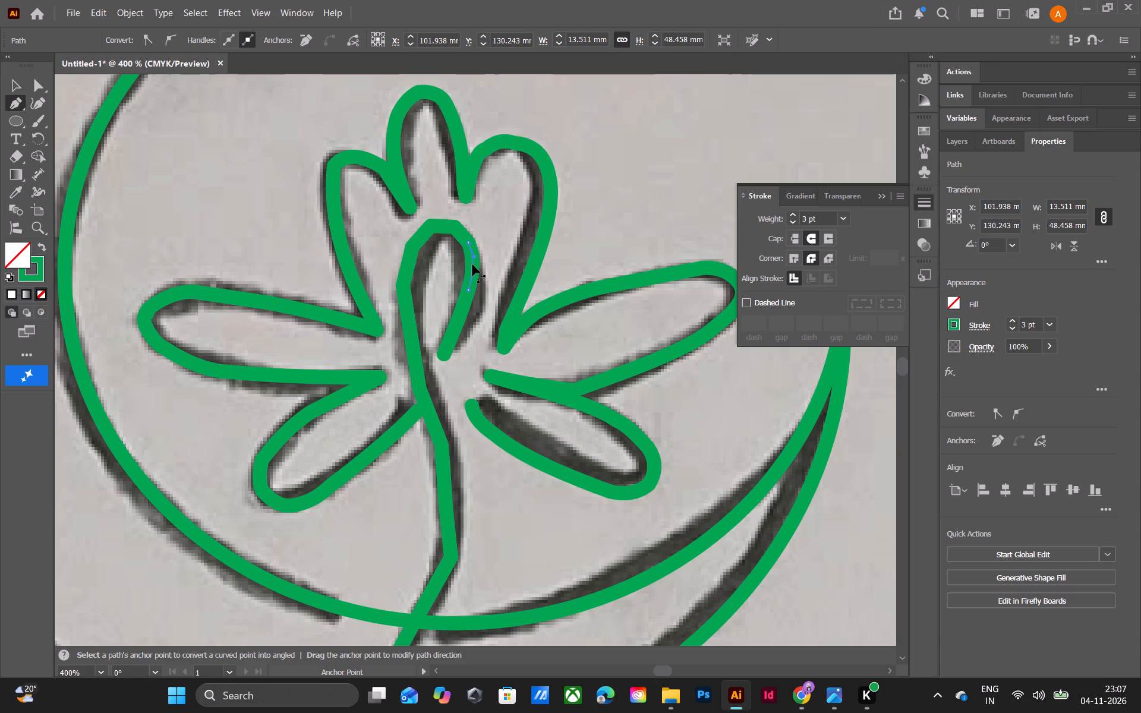
alt+click(443, 223)
alt+click(441, 226)
alt+click(422, 238)
alt+click(409, 266)
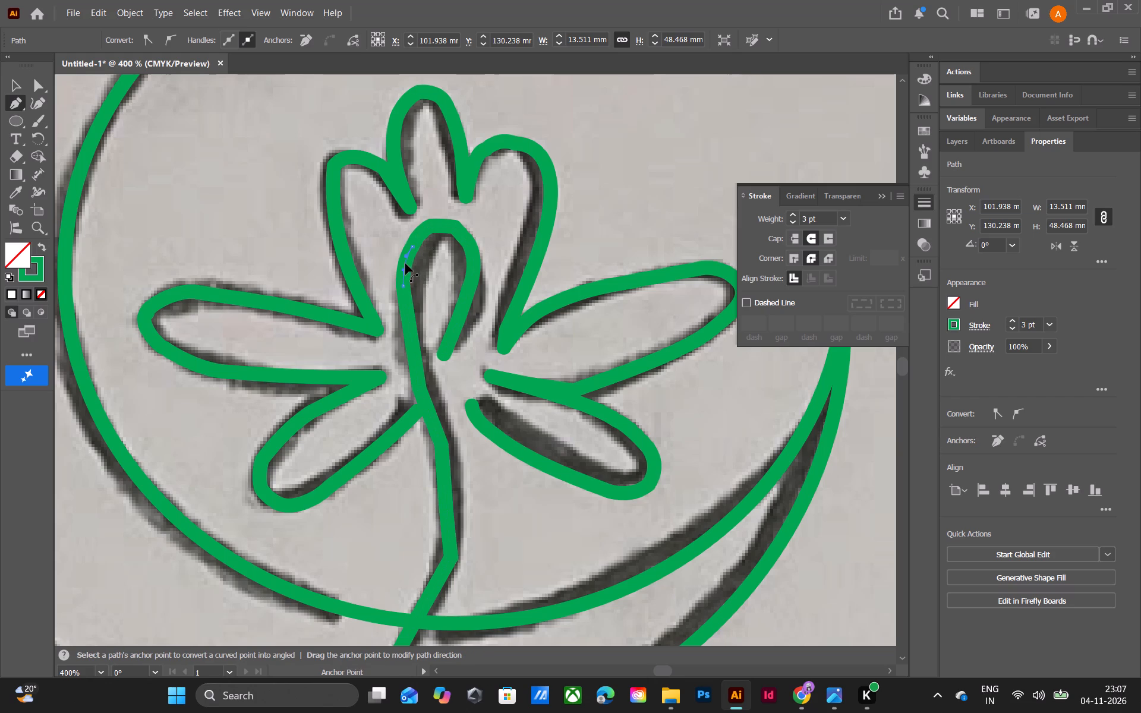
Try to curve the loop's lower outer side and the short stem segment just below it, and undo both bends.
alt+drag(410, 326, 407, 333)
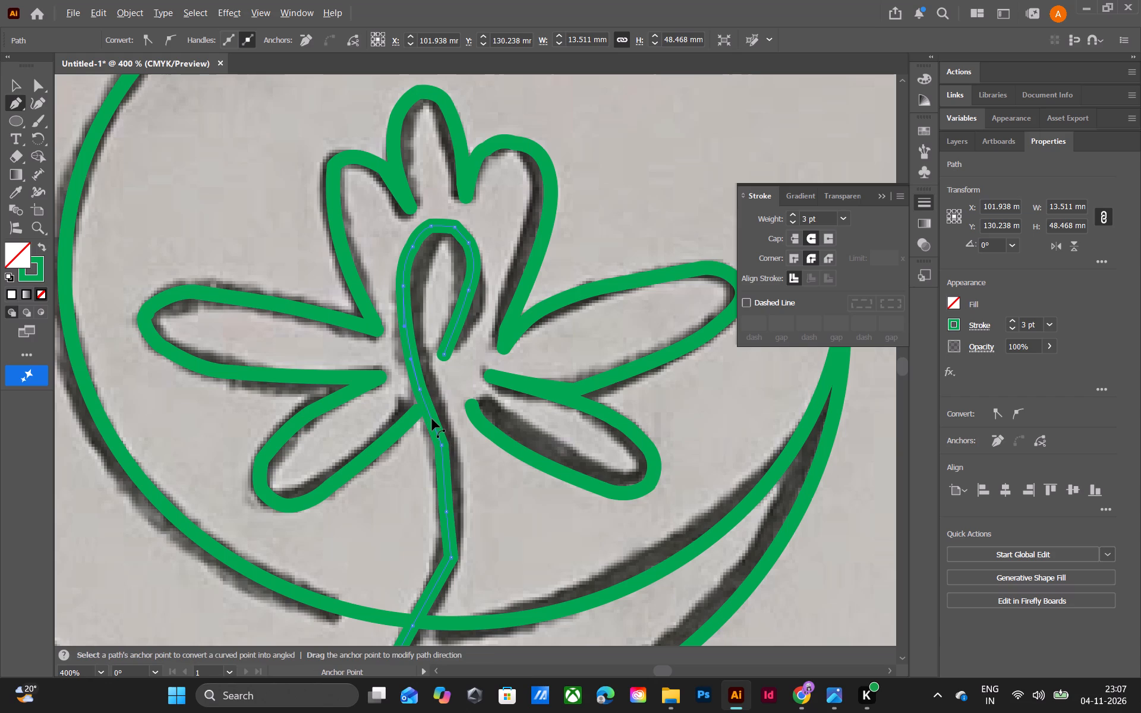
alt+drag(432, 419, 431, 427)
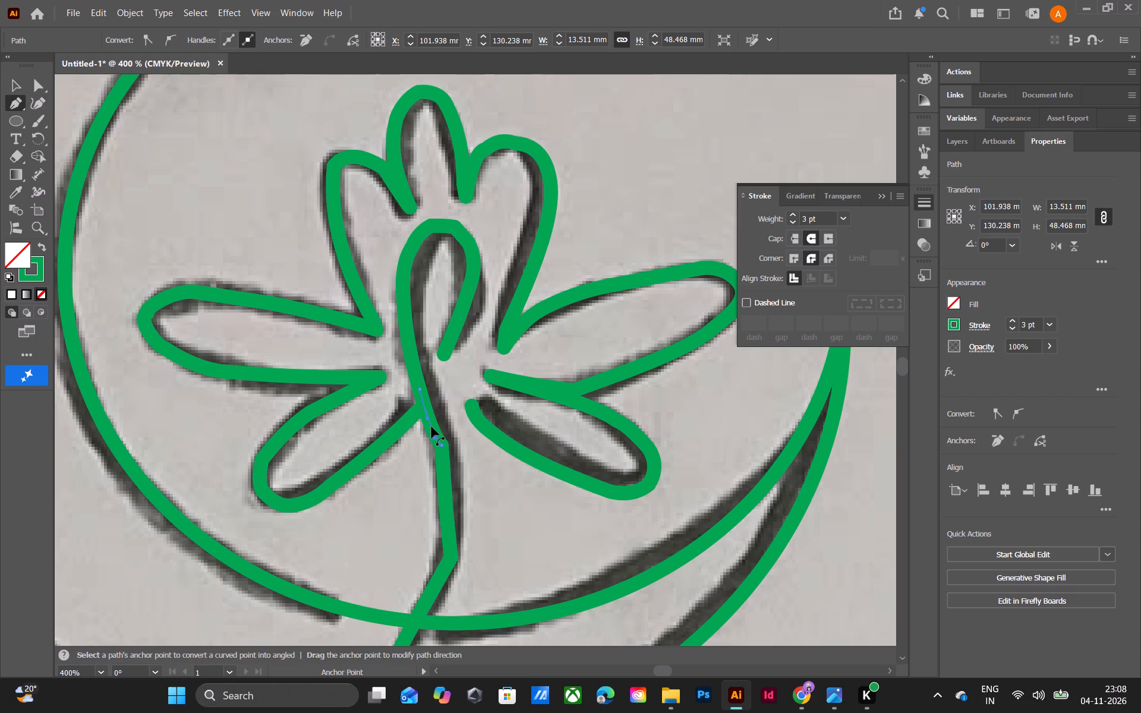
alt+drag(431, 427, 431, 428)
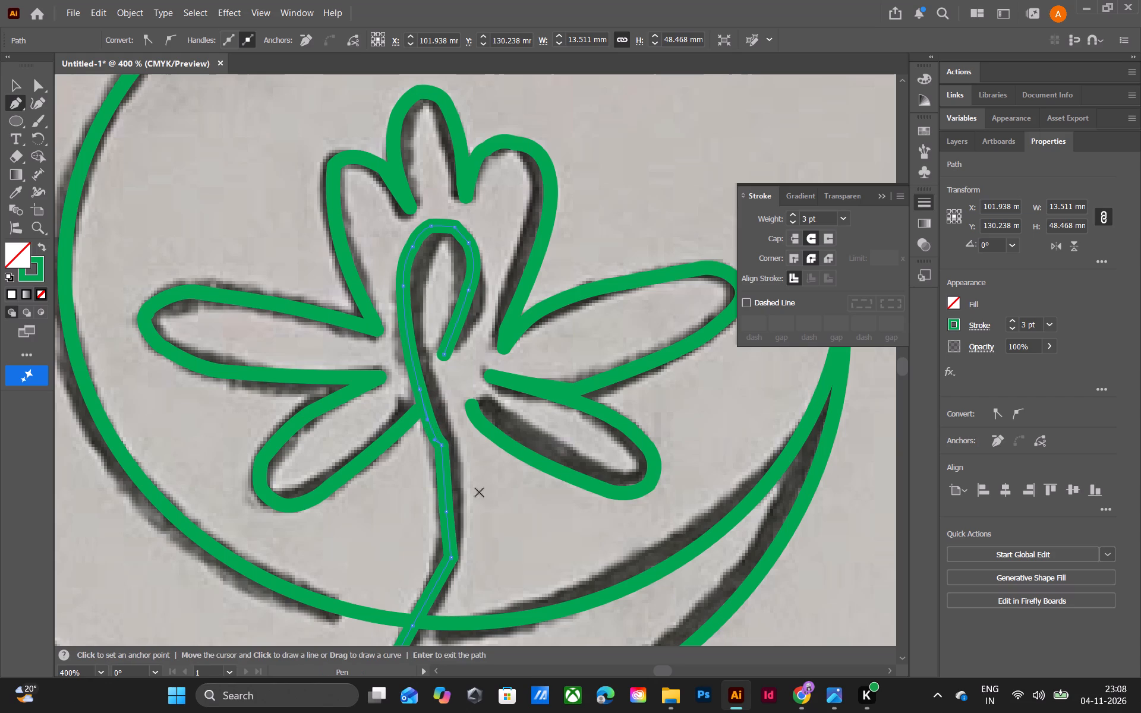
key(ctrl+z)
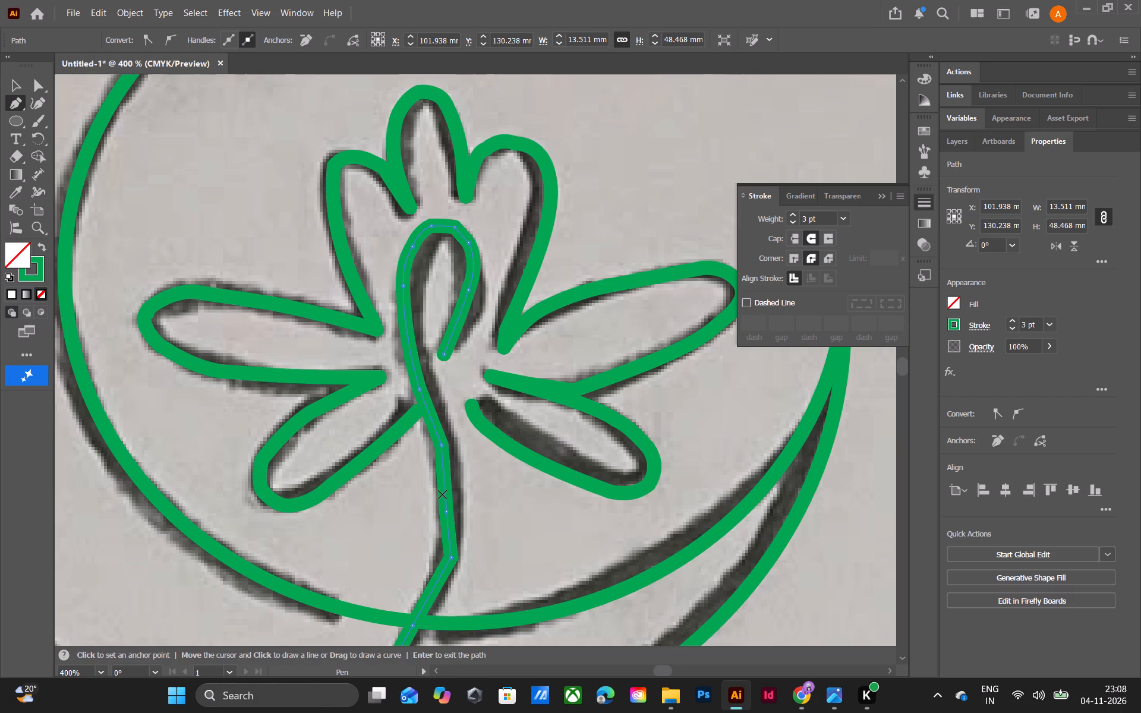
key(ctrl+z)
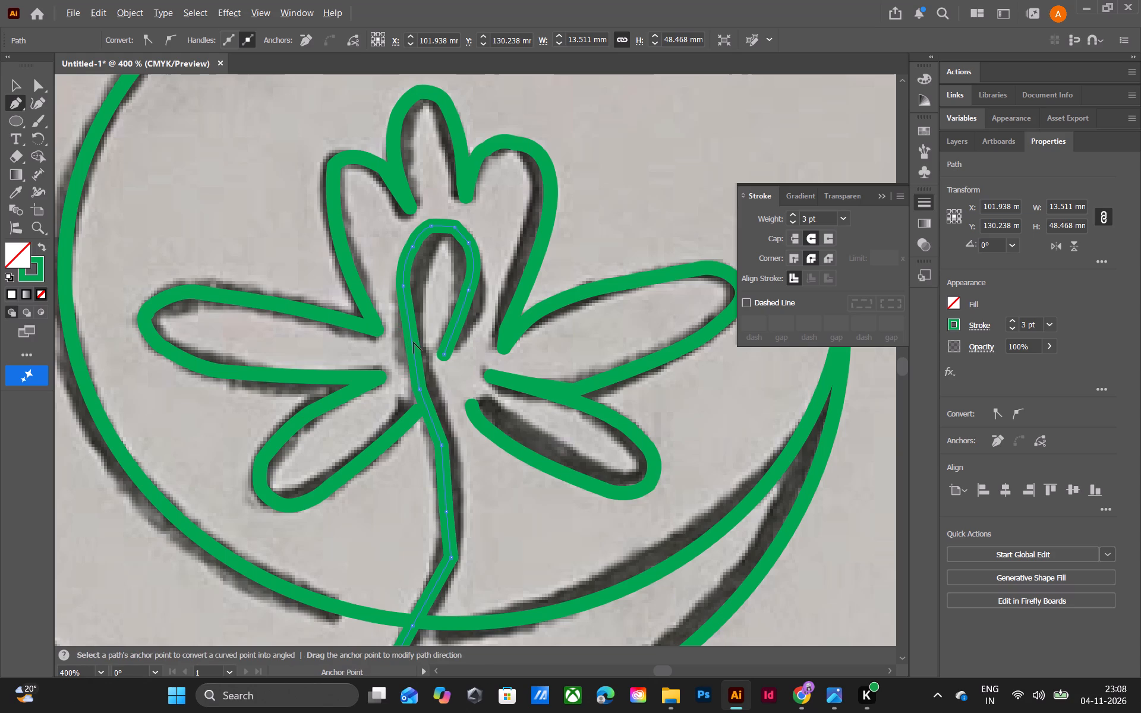
Bow the loop's lower outer segment outward so it flows smoothly into the stem.
alt+drag(414, 342, 408, 346)
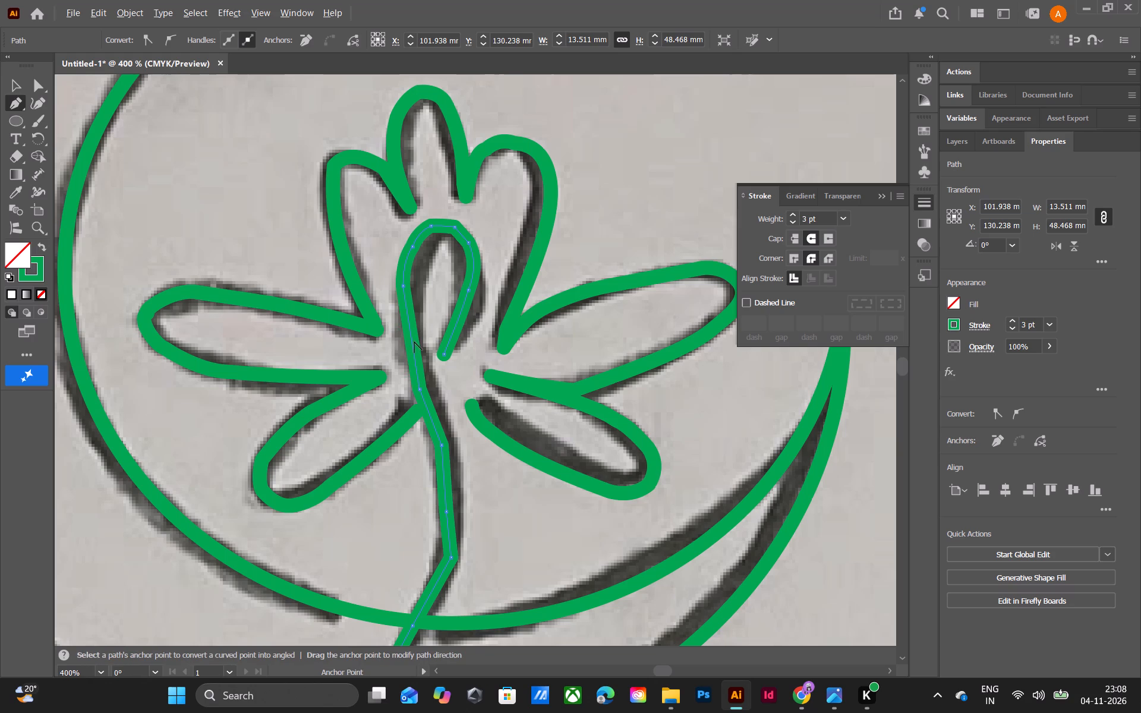
alt+click(412, 337)
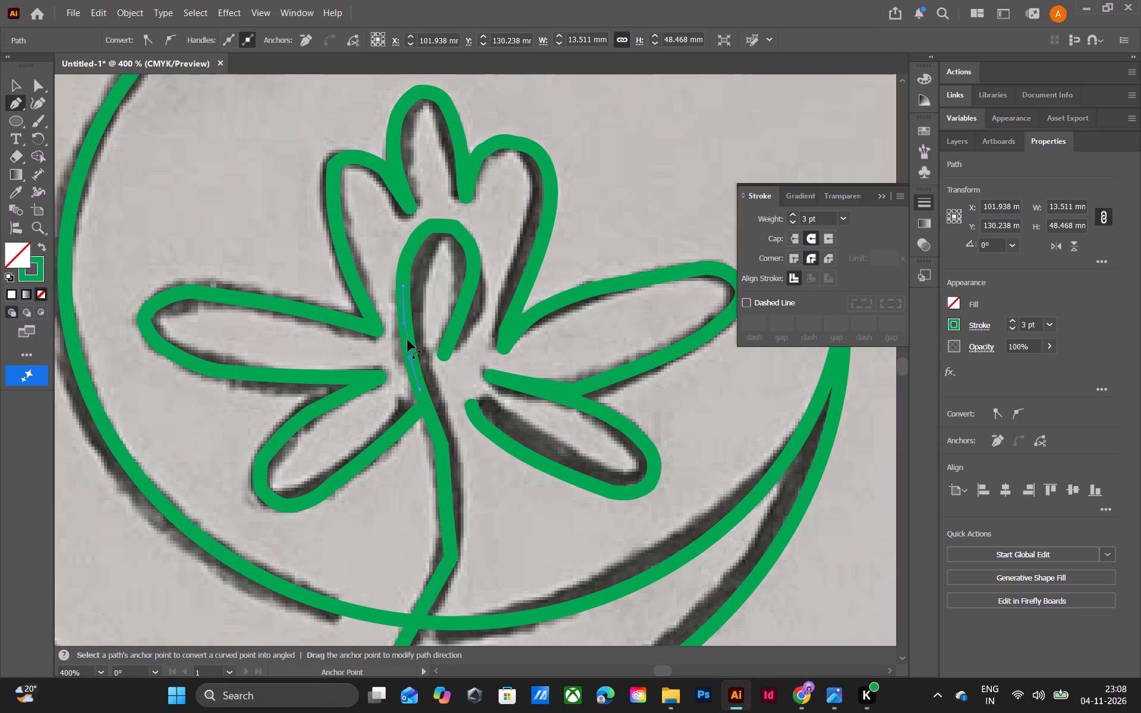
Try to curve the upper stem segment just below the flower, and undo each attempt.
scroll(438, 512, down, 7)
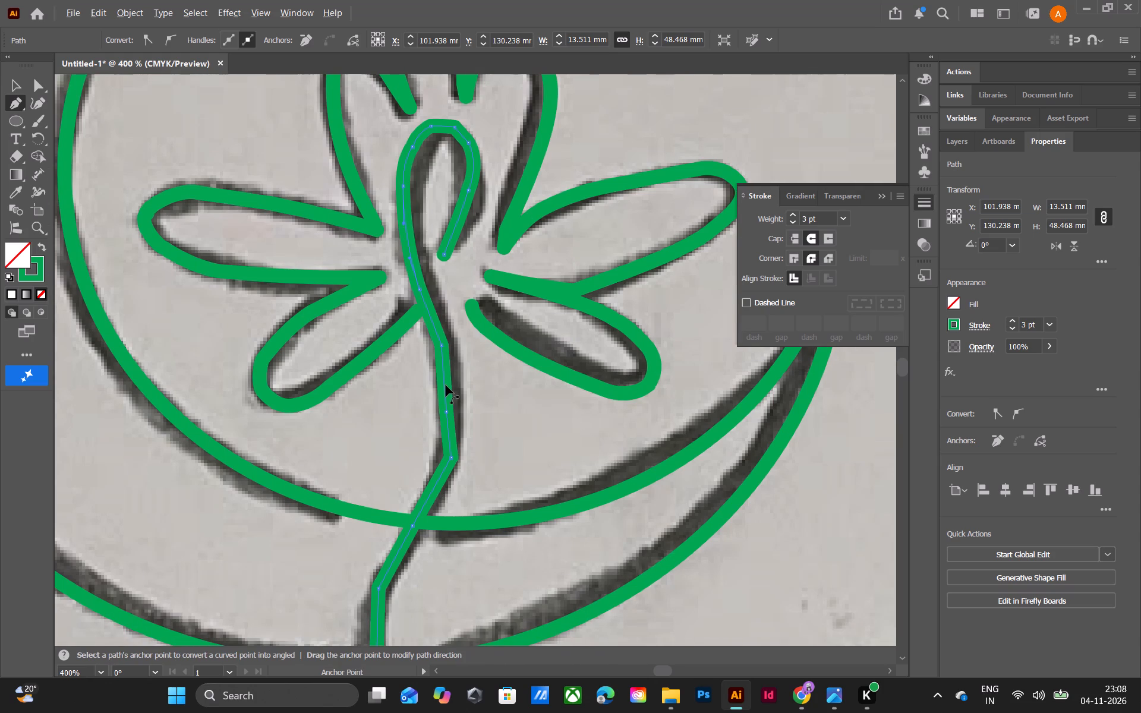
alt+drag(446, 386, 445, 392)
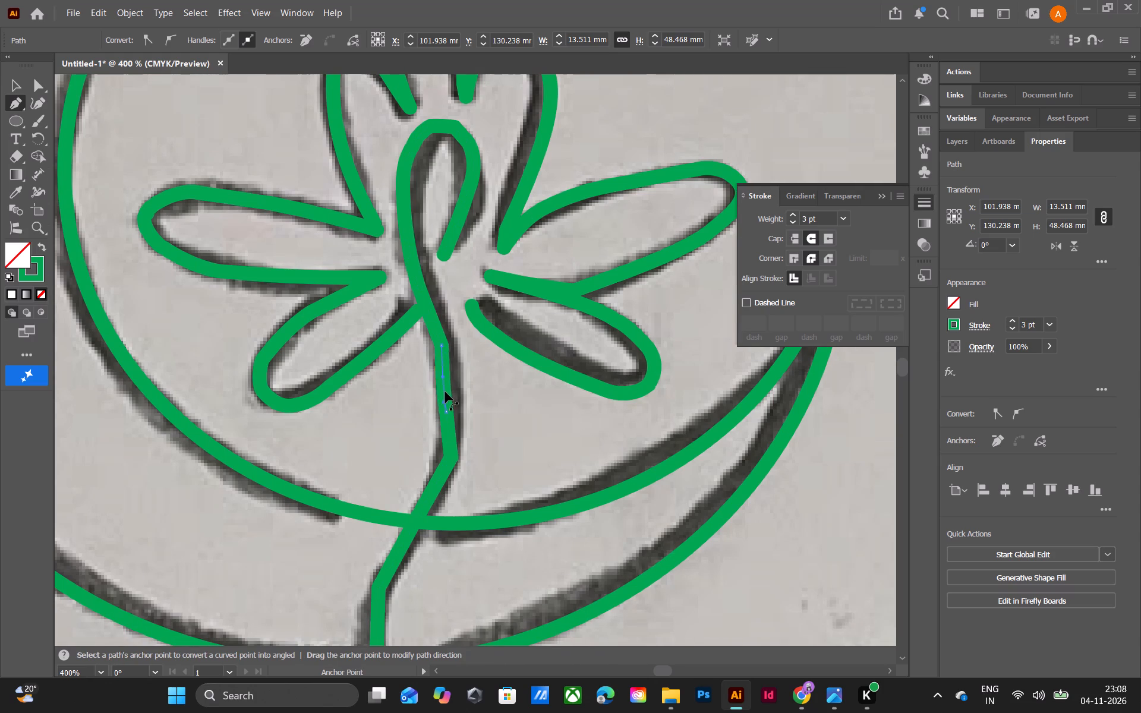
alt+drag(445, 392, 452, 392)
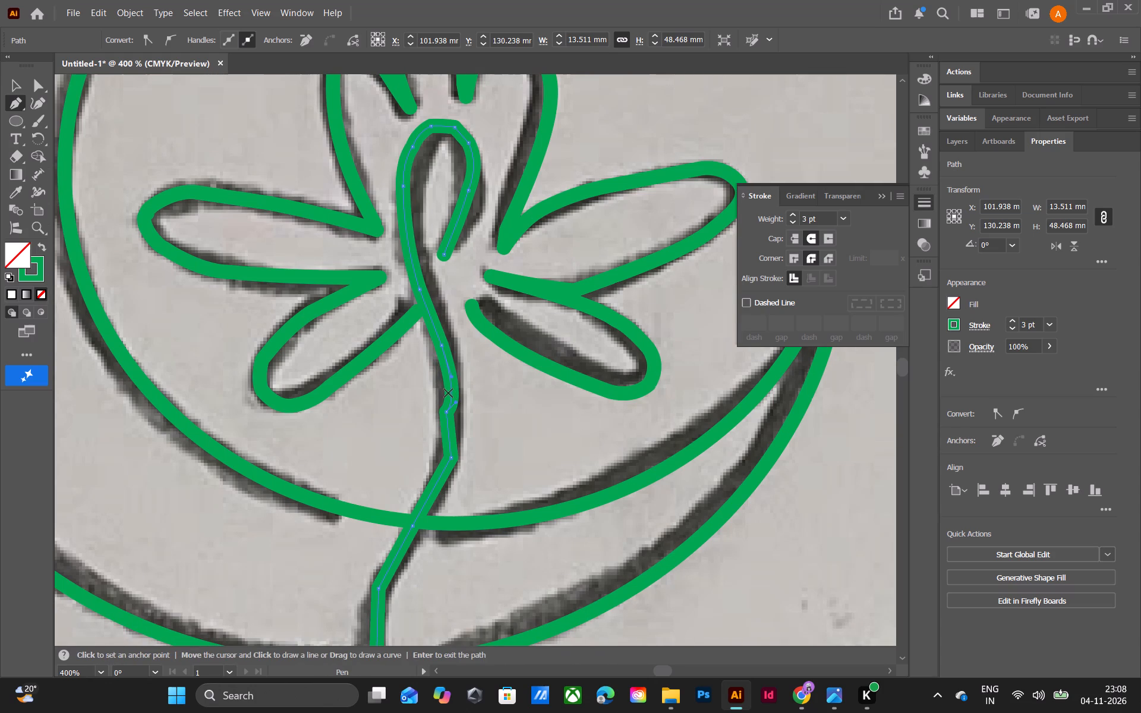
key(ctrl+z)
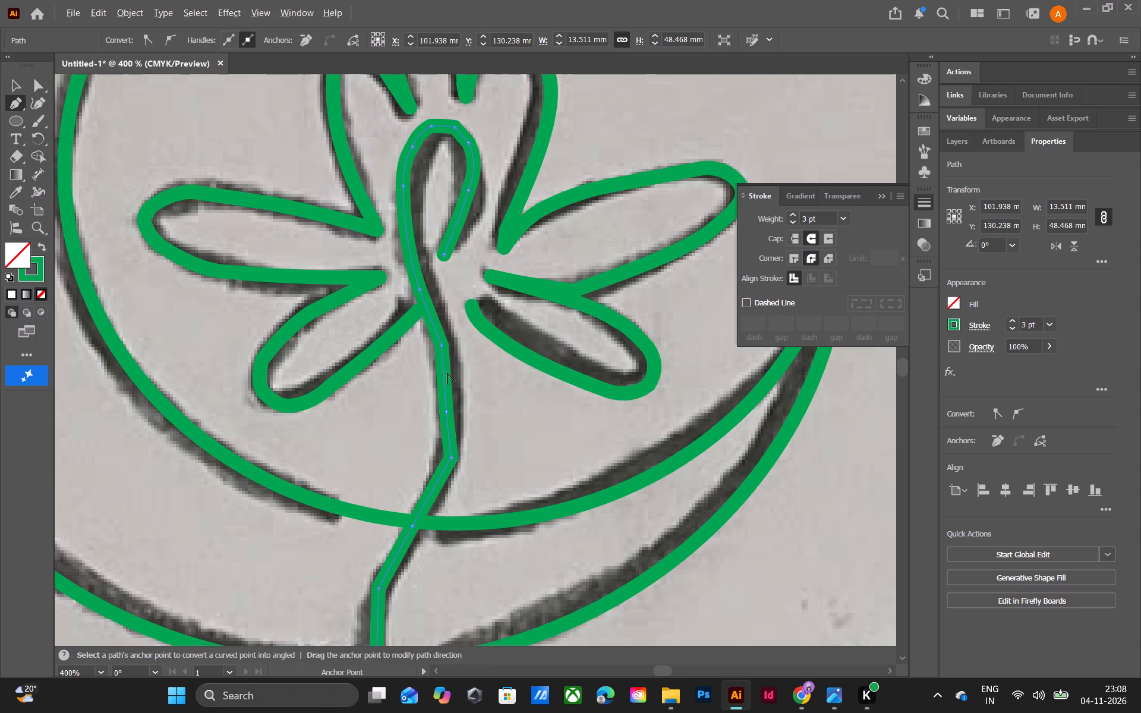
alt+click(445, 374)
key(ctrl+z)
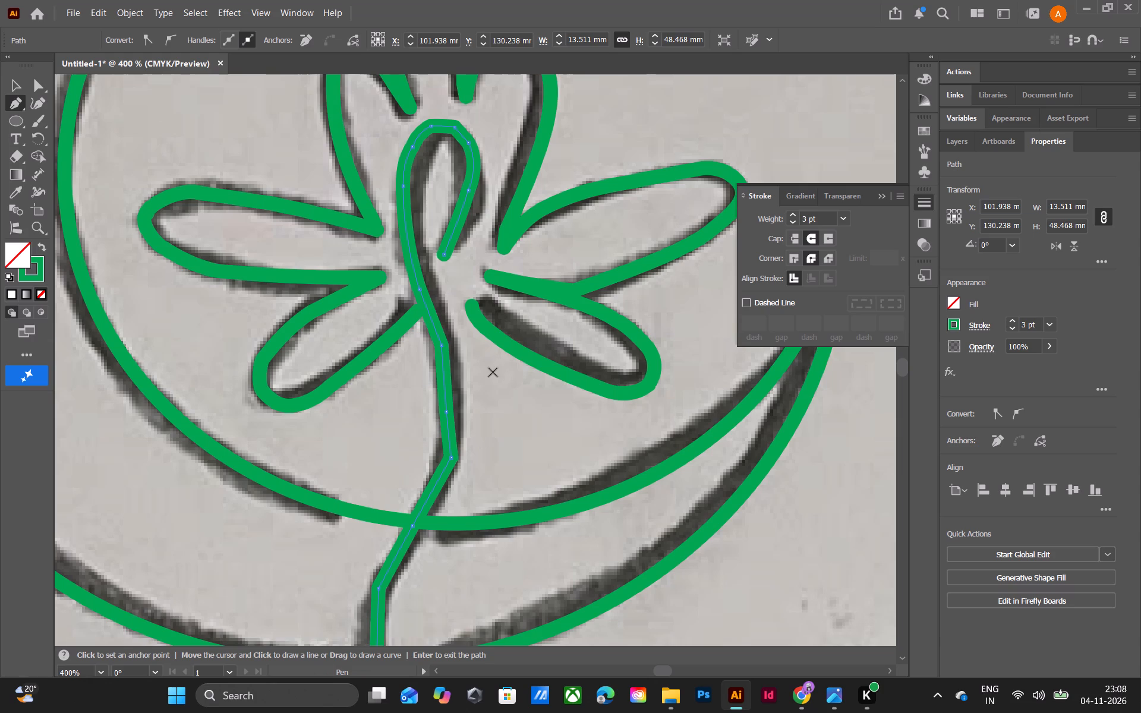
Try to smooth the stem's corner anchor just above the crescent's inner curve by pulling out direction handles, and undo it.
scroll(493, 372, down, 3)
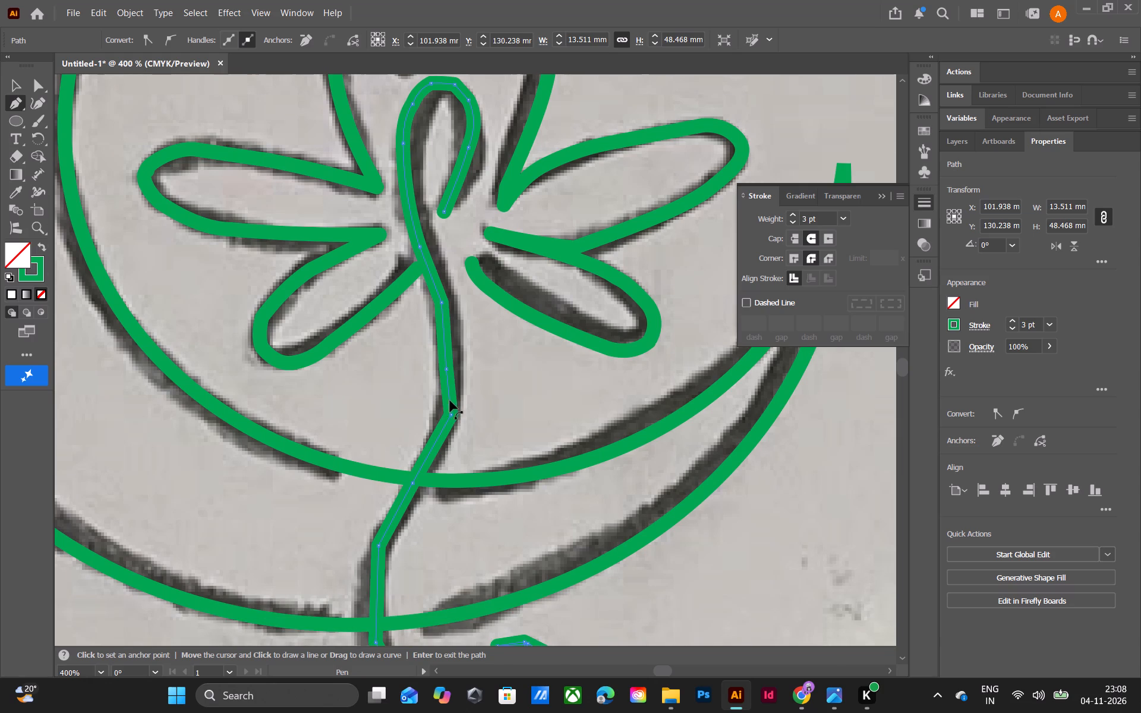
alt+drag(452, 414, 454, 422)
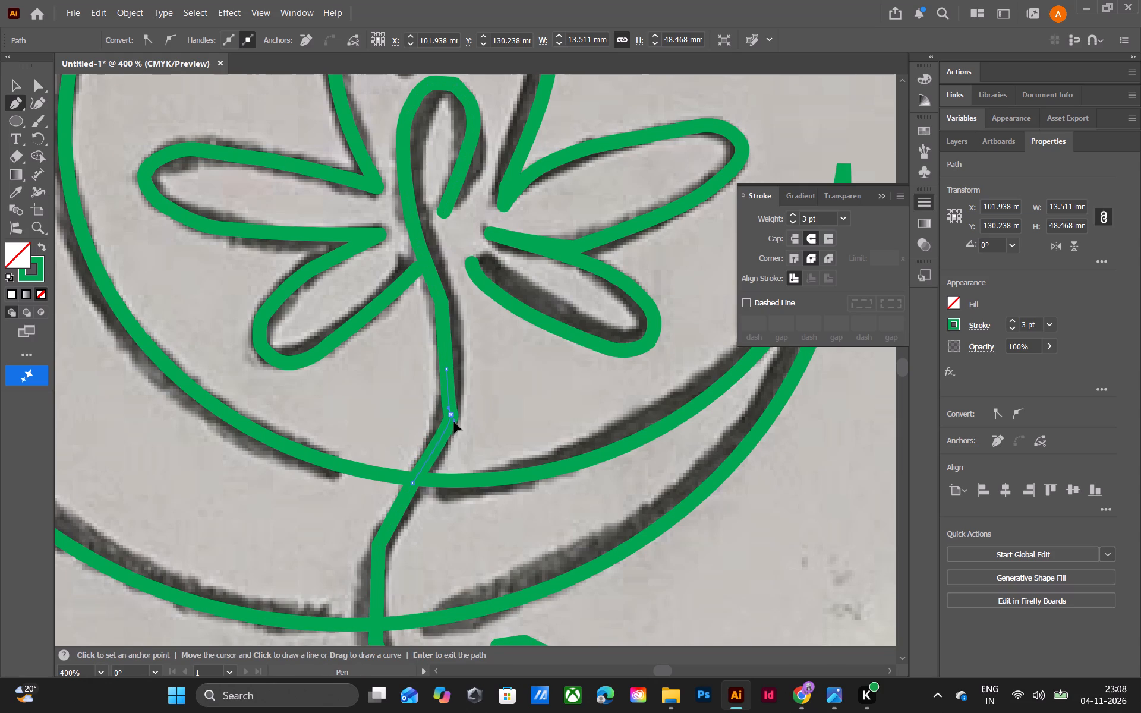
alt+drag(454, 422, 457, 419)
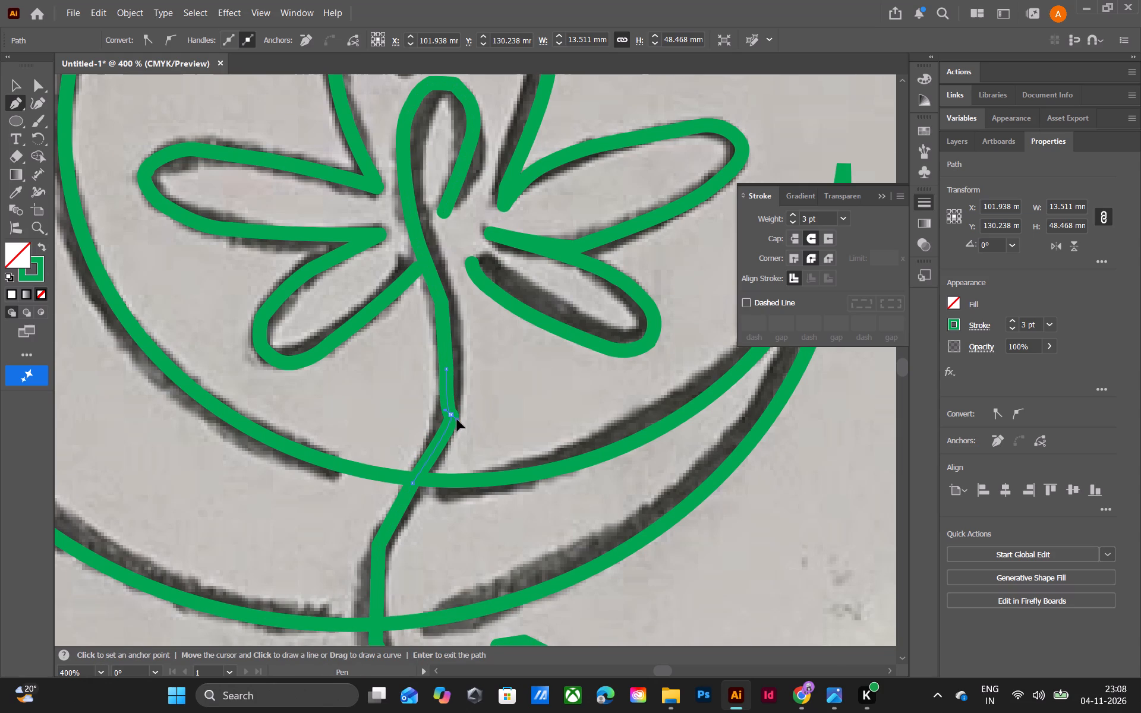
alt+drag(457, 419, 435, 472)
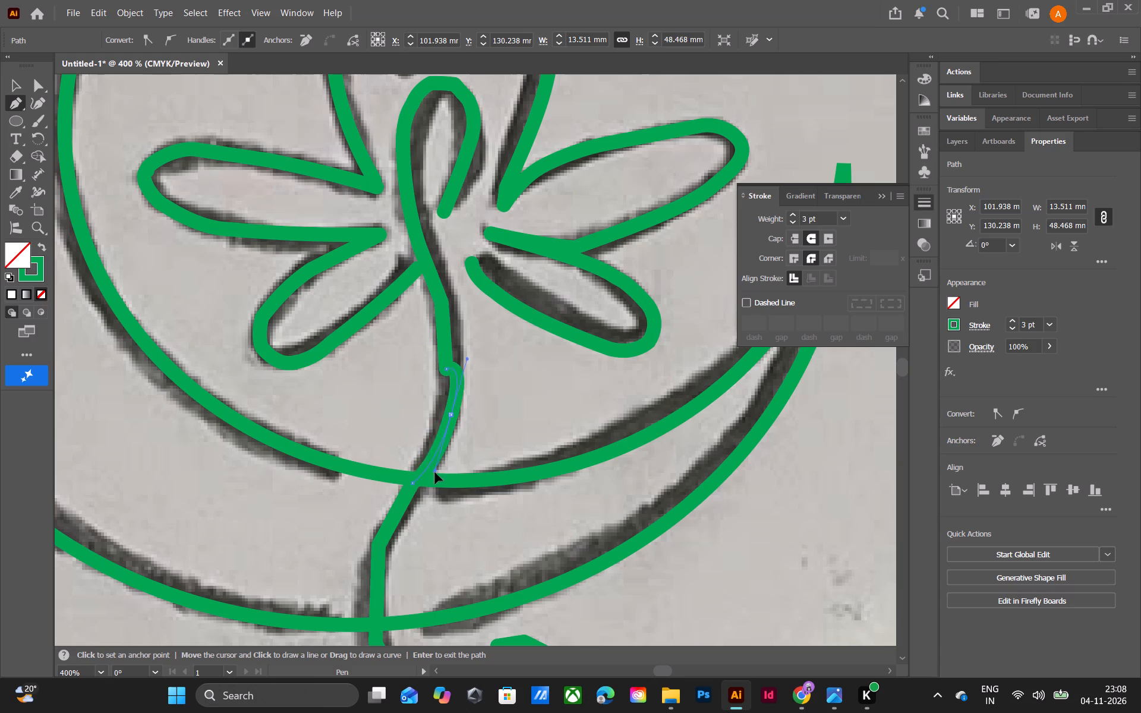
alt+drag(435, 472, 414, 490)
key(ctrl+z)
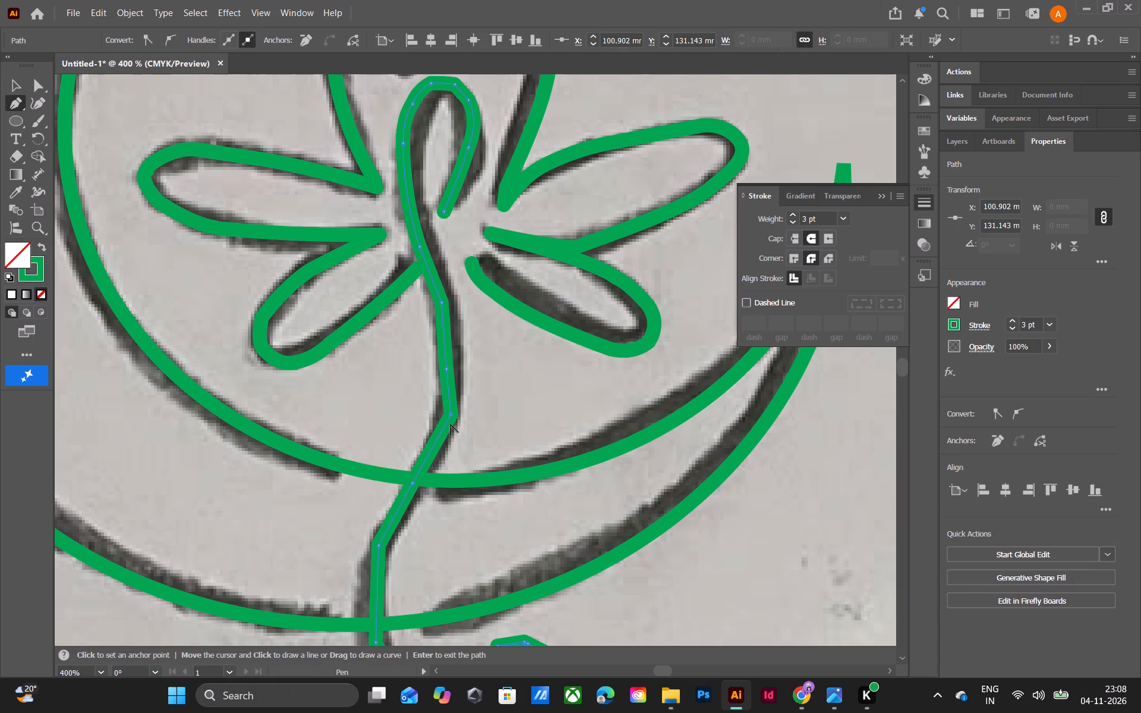
Bend the stem segment between the corner anchor and the crescent's inner curve outward to follow the sketch.
alt+click(450, 401)
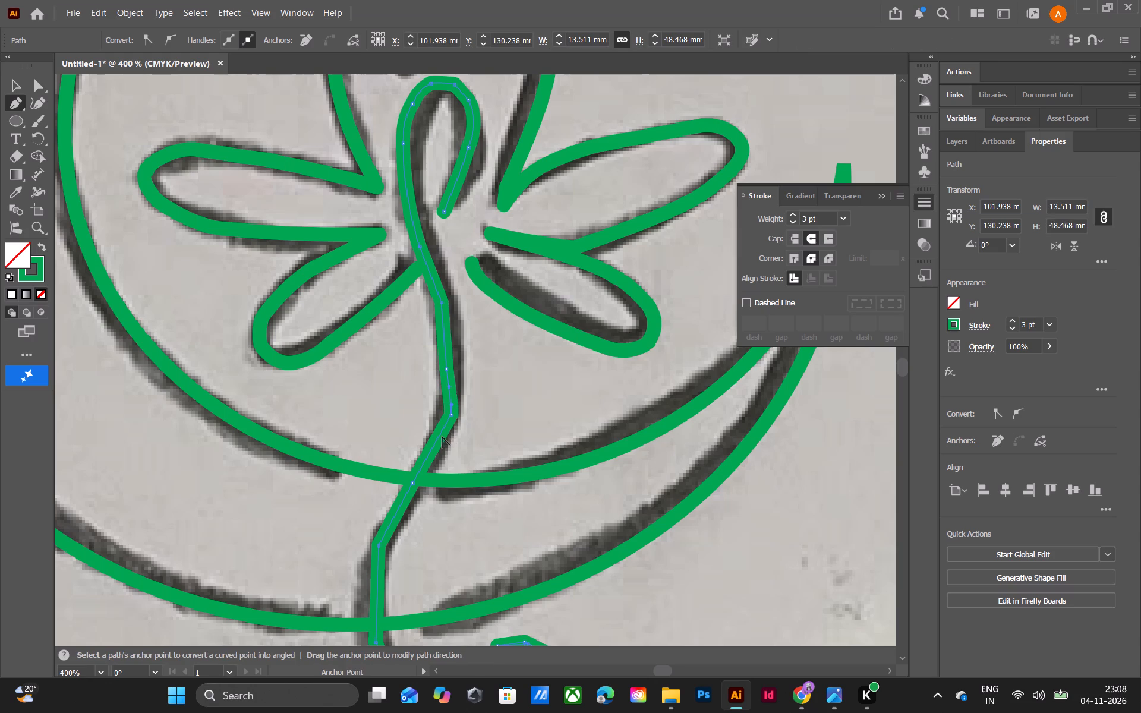
alt+drag(441, 434, 445, 440)
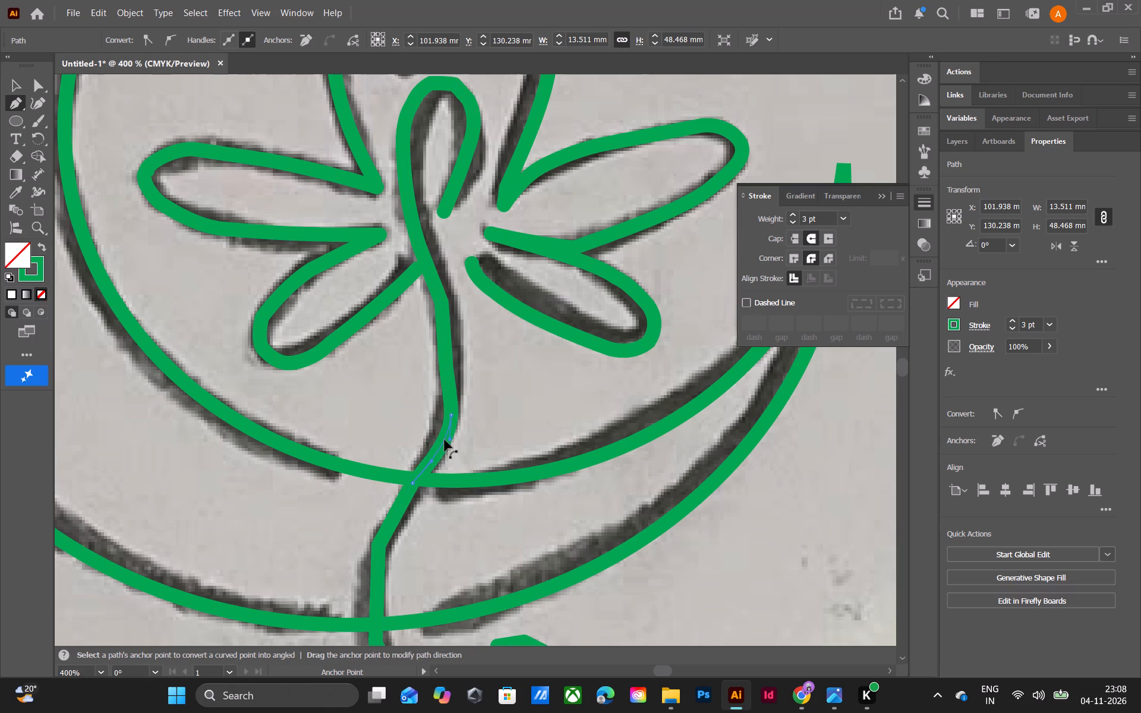
alt+drag(445, 440, 430, 455)
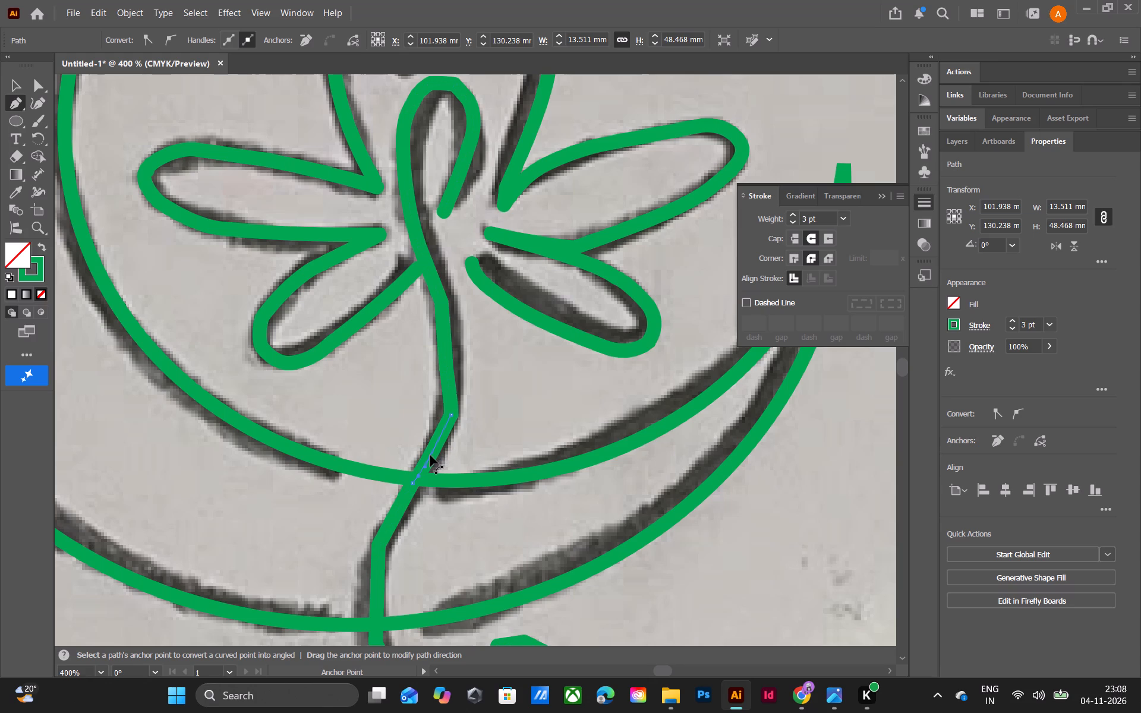
alt+drag(430, 455, 434, 460)
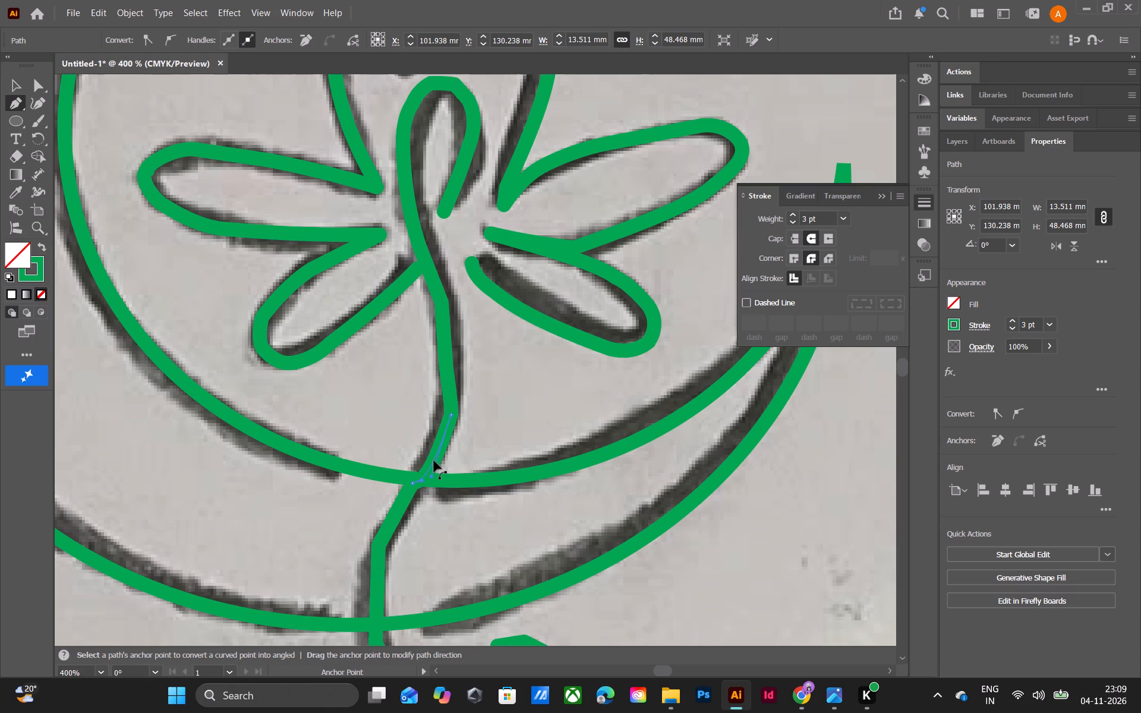
alt+drag(434, 460, 434, 460)
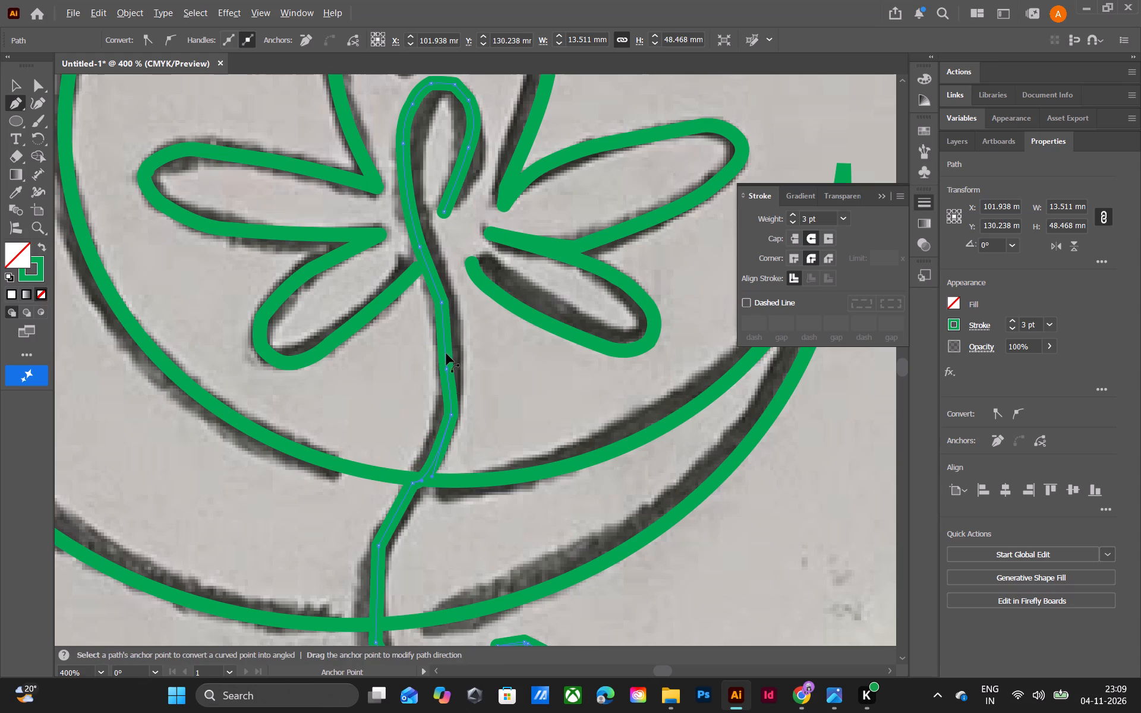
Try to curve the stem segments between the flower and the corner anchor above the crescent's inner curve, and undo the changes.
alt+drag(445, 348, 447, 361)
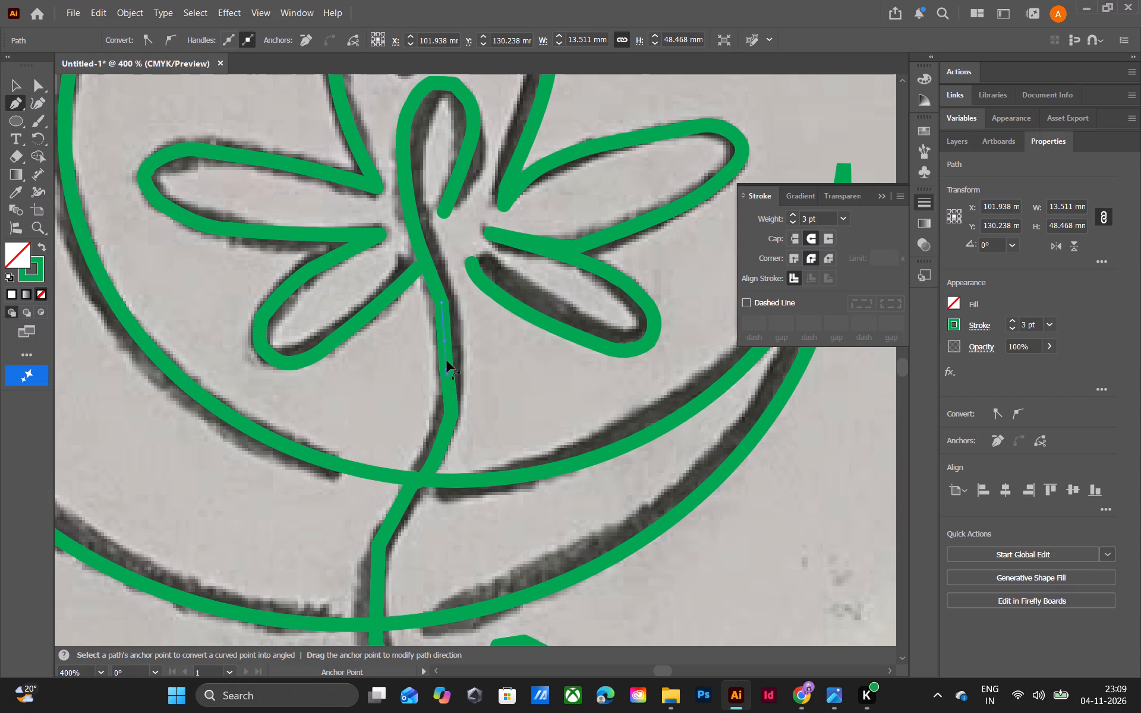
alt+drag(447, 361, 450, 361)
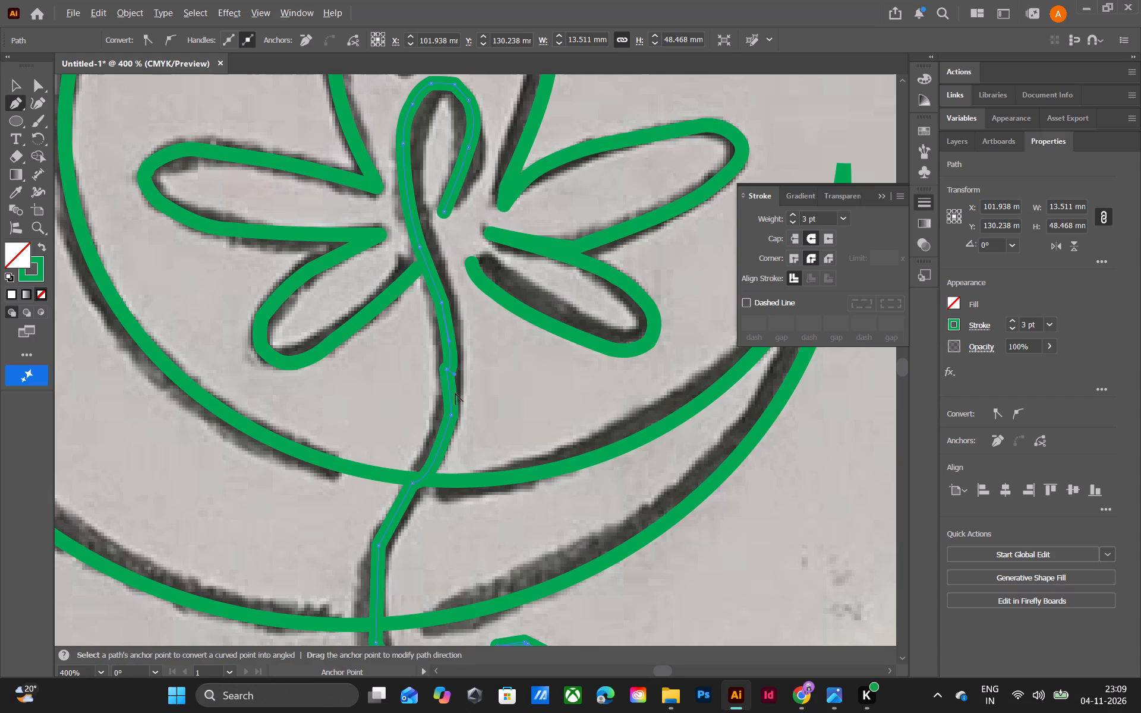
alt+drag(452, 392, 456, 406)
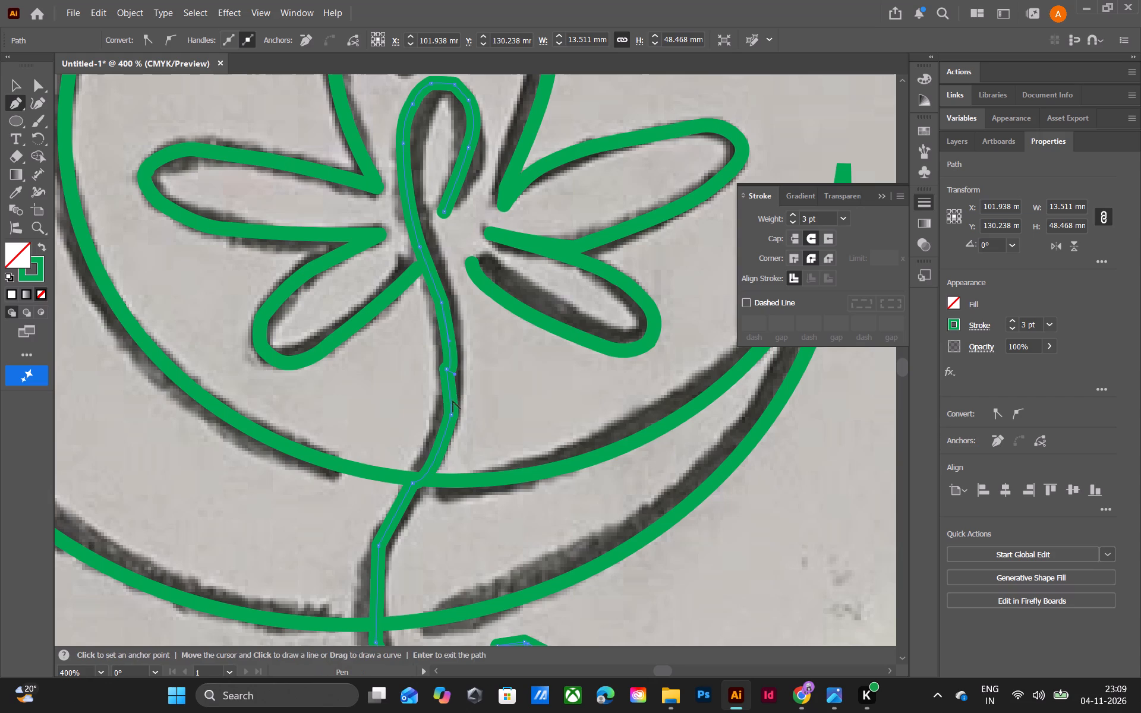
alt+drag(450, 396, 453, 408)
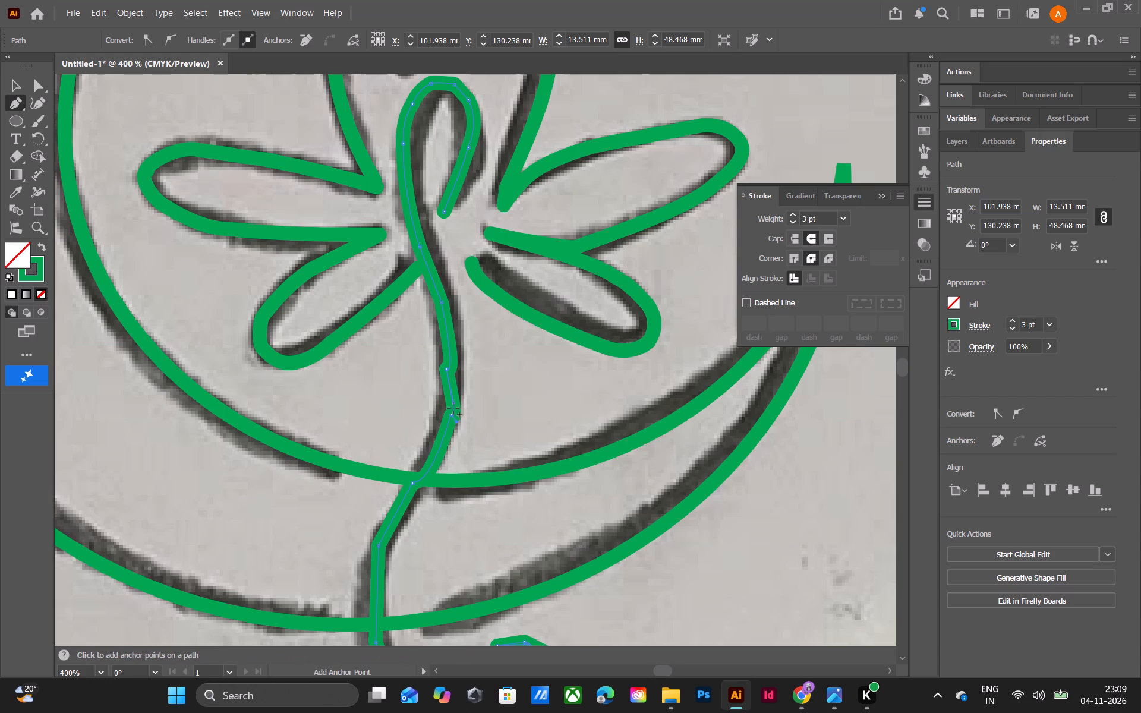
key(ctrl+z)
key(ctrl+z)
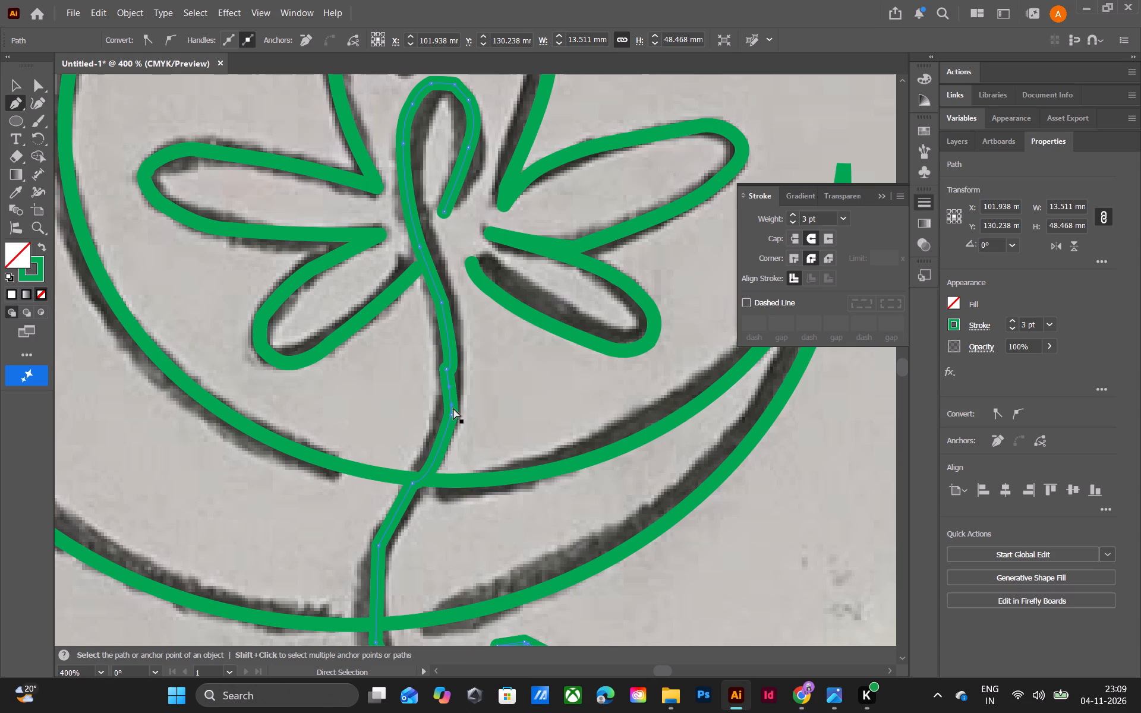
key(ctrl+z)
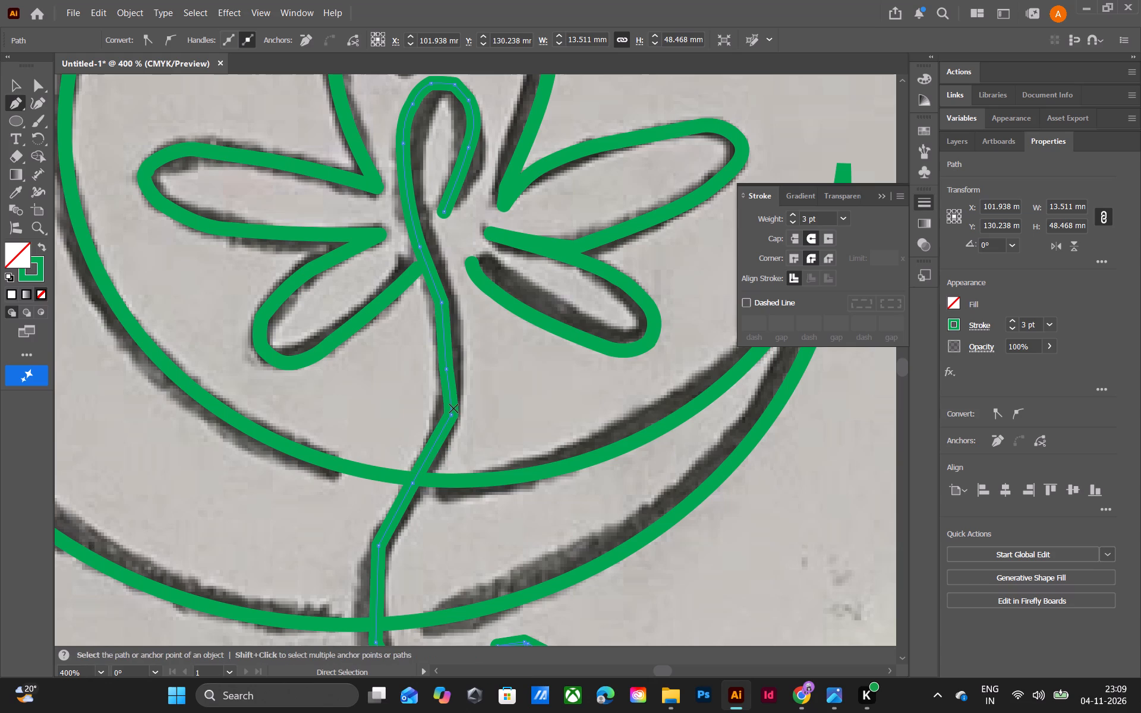
Bend the stem segment between the corner anchor and the crescent's inner curve outward to follow the sketch.
alt+click(440, 439)
alt+drag(440, 438, 437, 452)
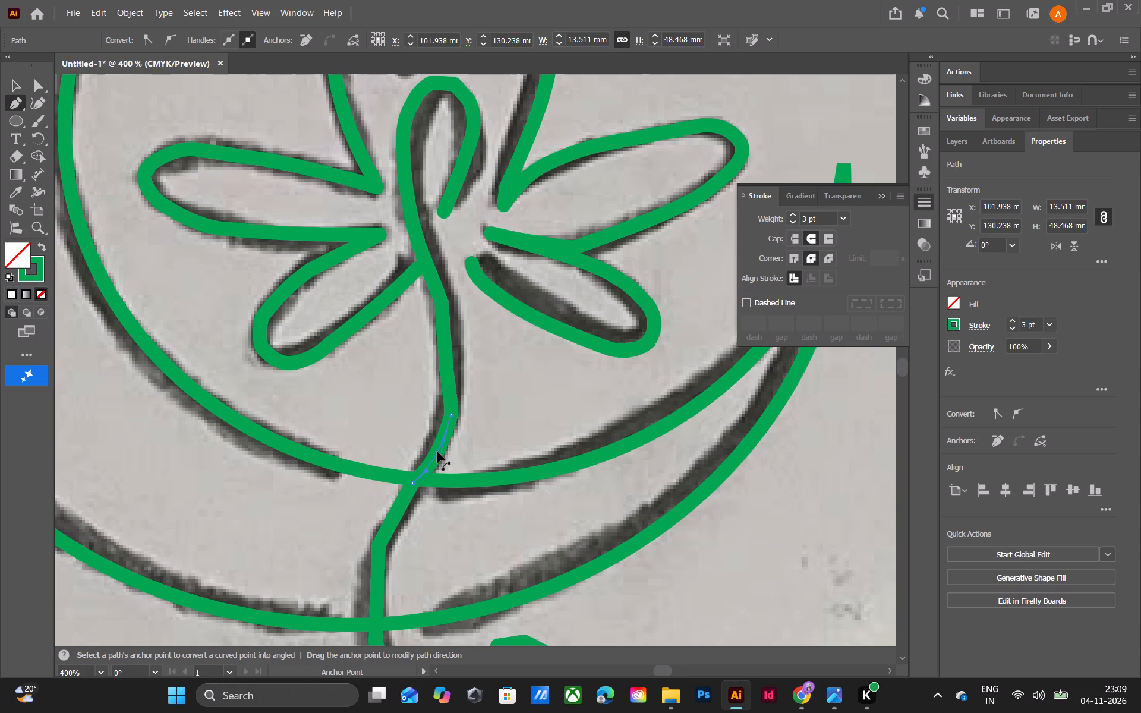
alt+drag(437, 452, 437, 446)
scroll(437, 446, down, 3)
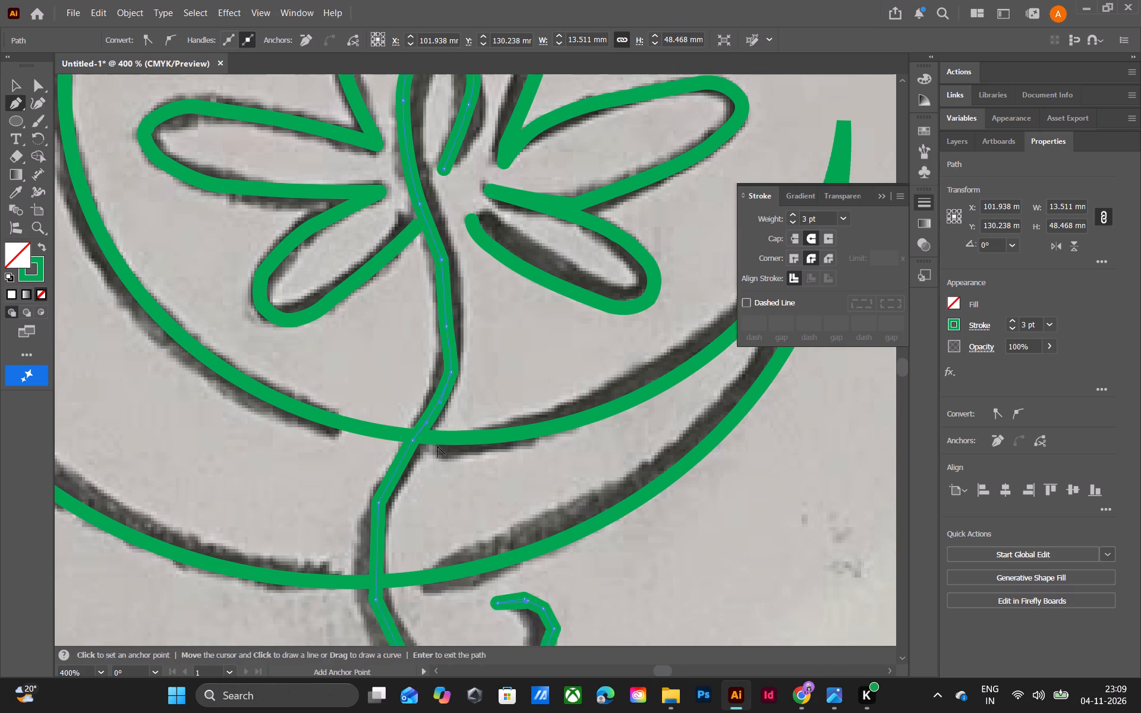
scroll(437, 446, down, 3)
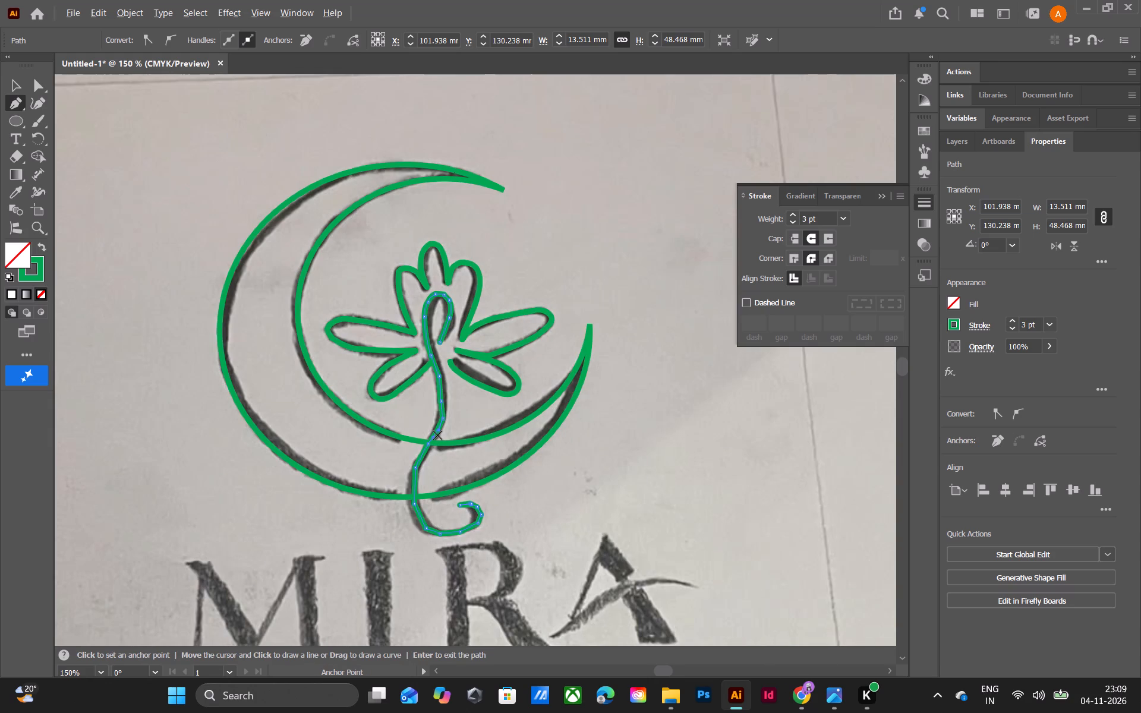
key(ctrl+equal)
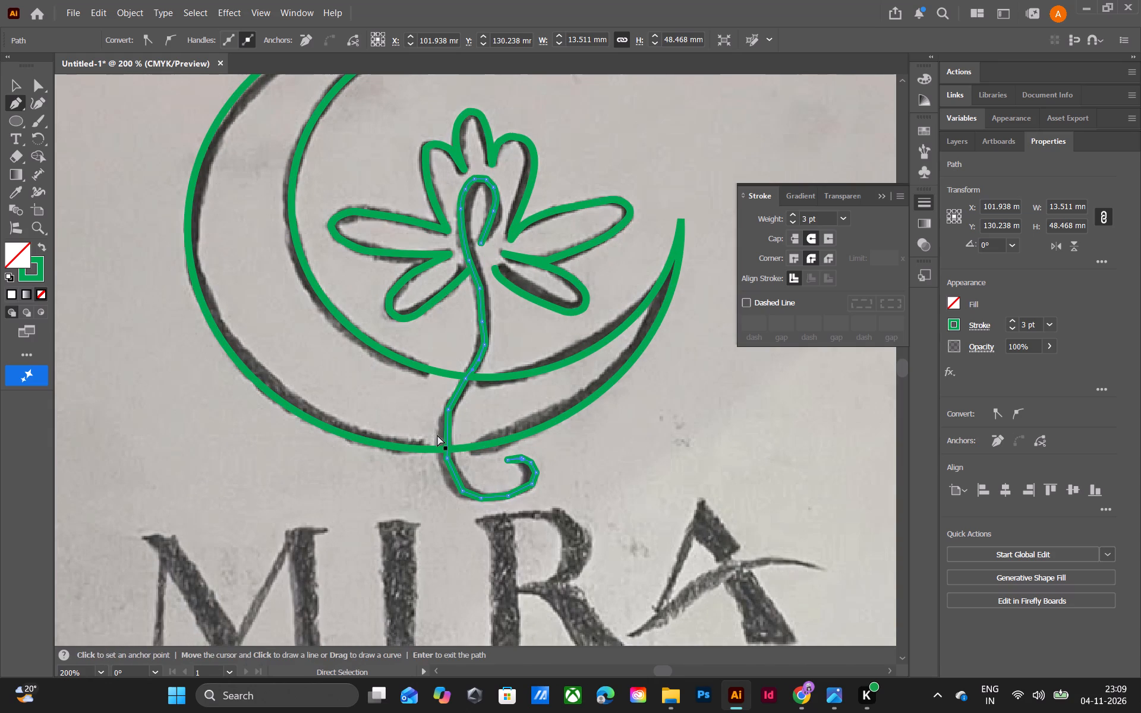
key(ctrl+equal)
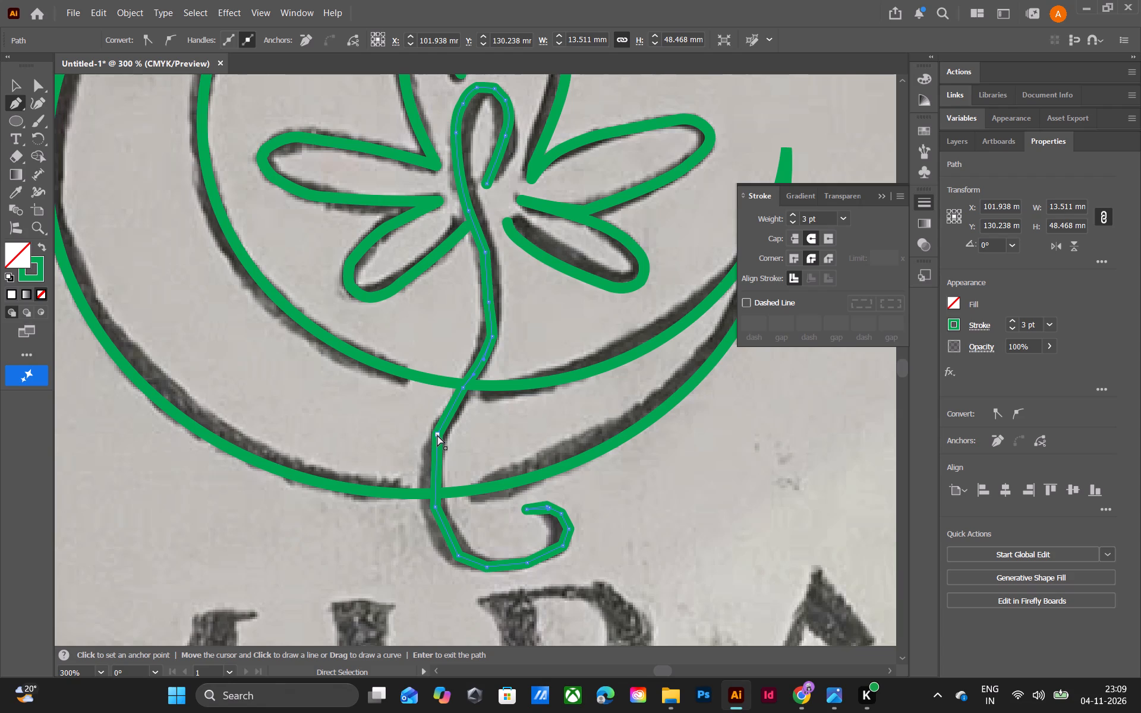
key(ctrl+equal)
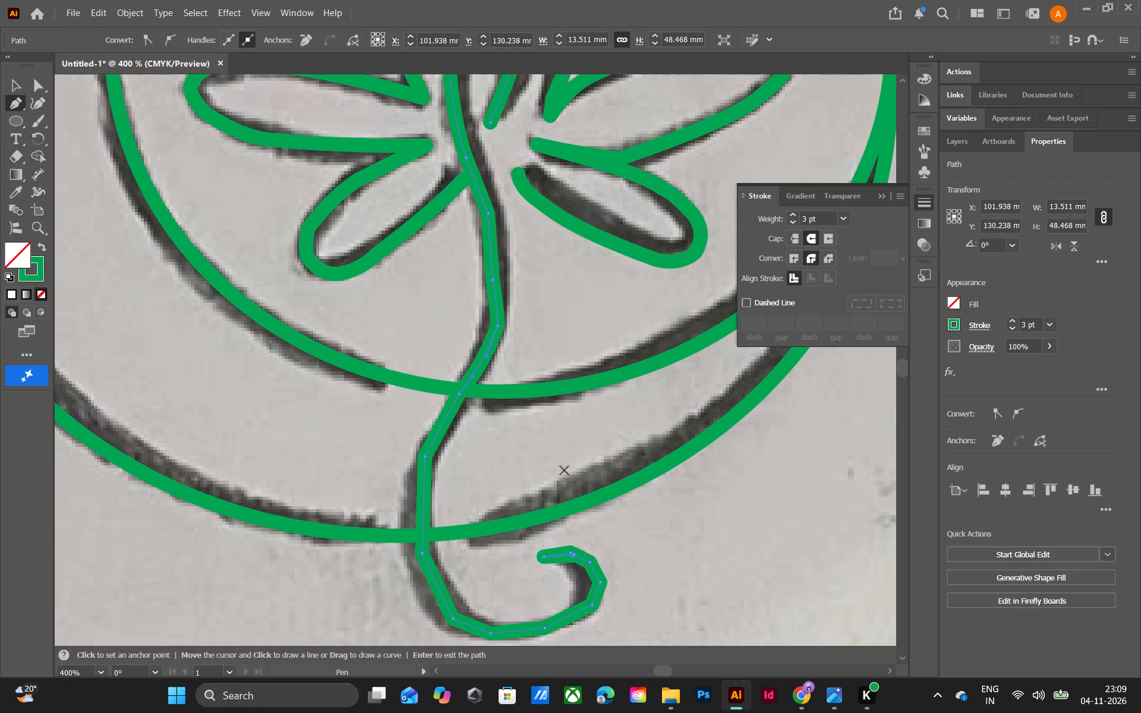
alt+click(482, 359)
alt+drag(482, 361, 475, 371)
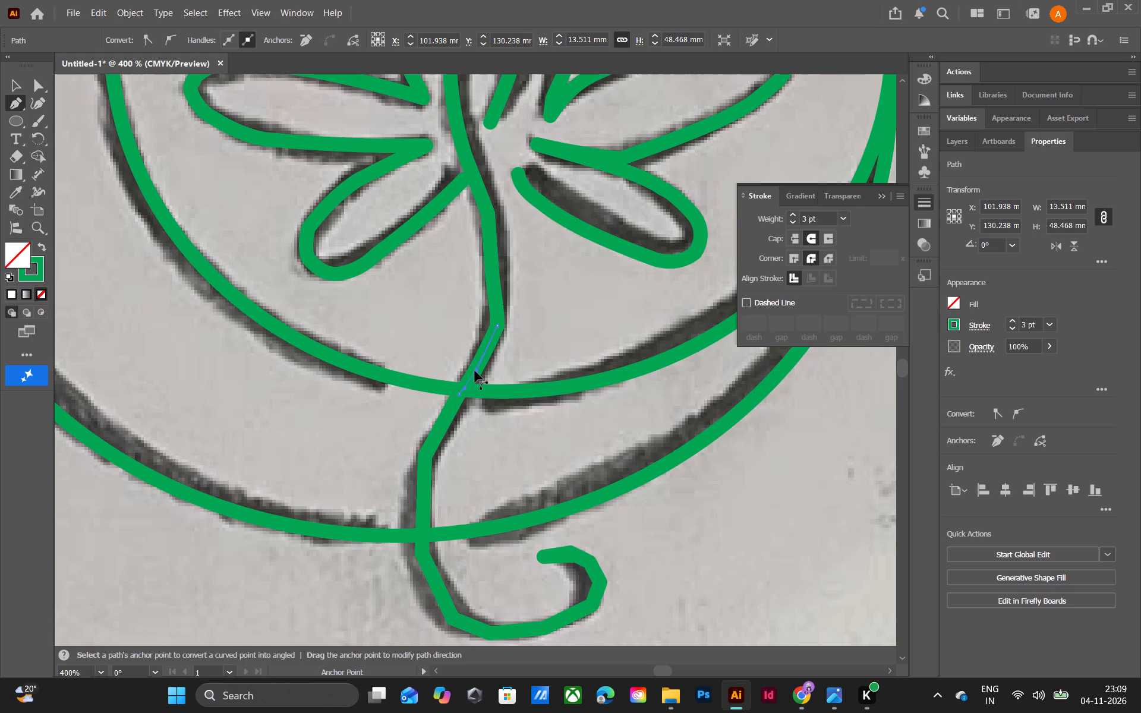
alt+drag(475, 371, 475, 372)
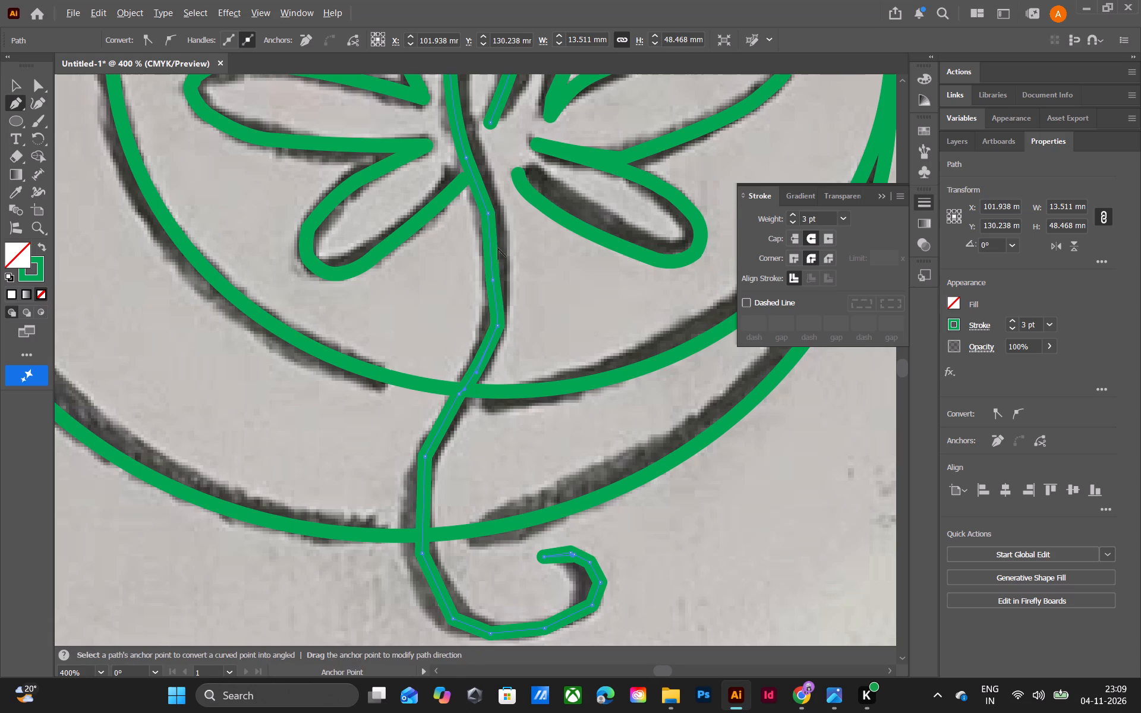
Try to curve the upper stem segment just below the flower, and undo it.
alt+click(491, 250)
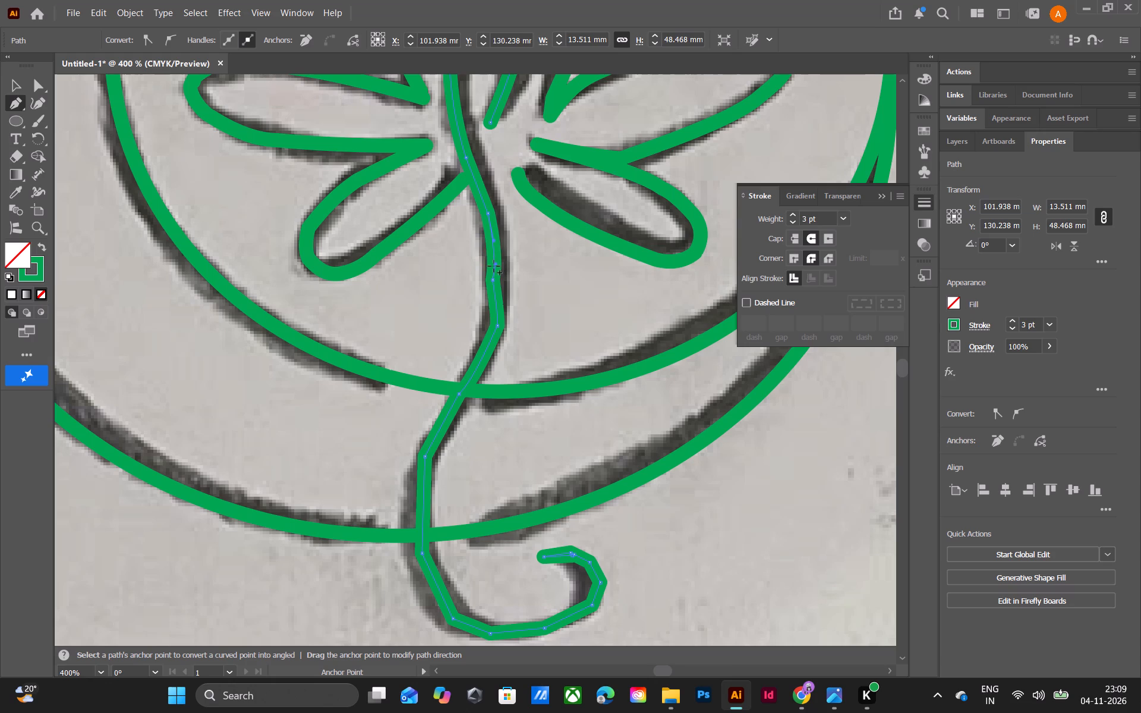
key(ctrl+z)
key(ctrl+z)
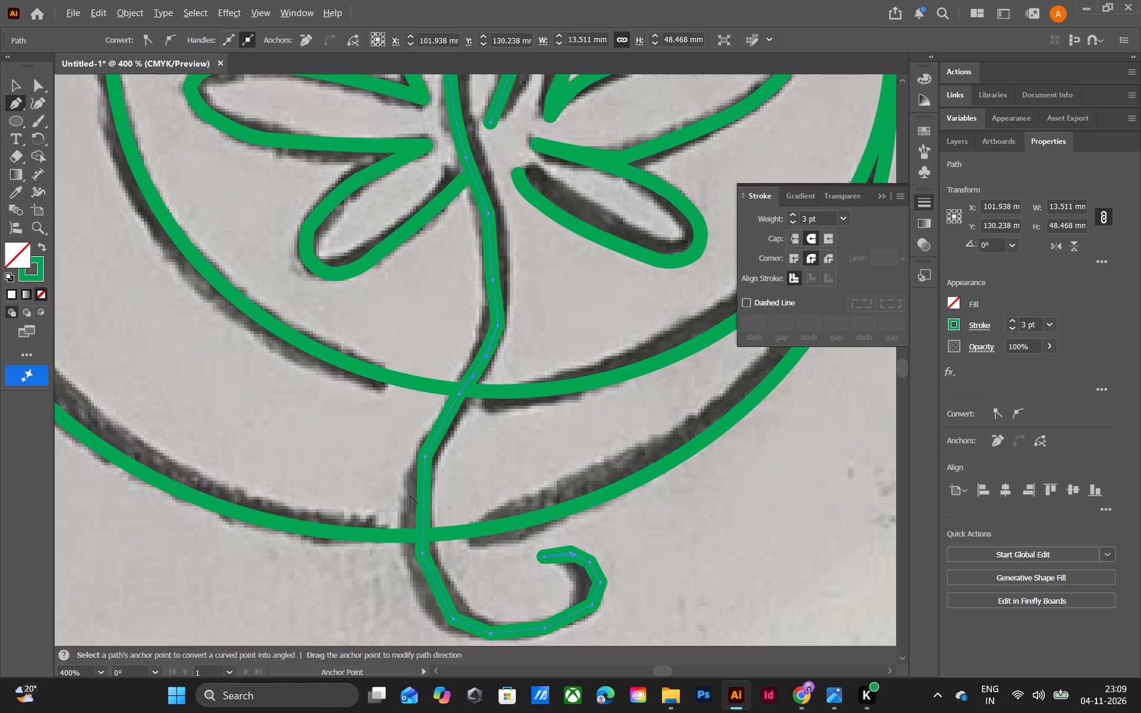
Bow outward the stem segment crossing the crescent's outer curve and the segment just below it, following the sketch.
alt+drag(424, 490, 423, 495)
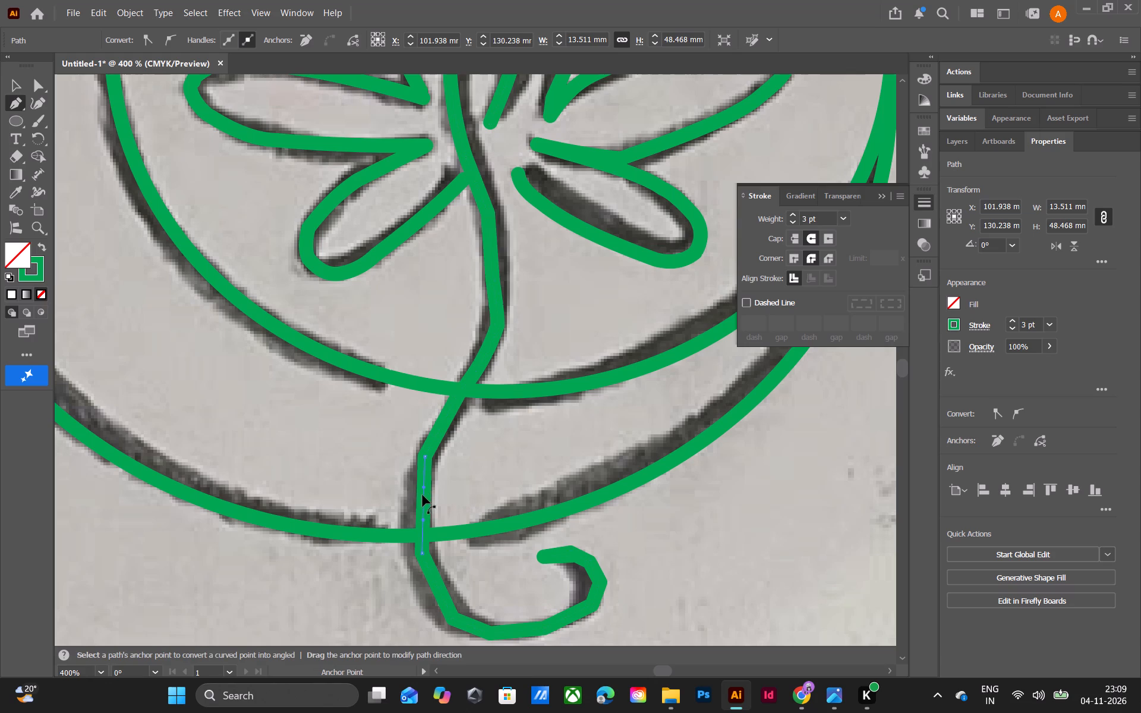
alt+drag(423, 495, 417, 503)
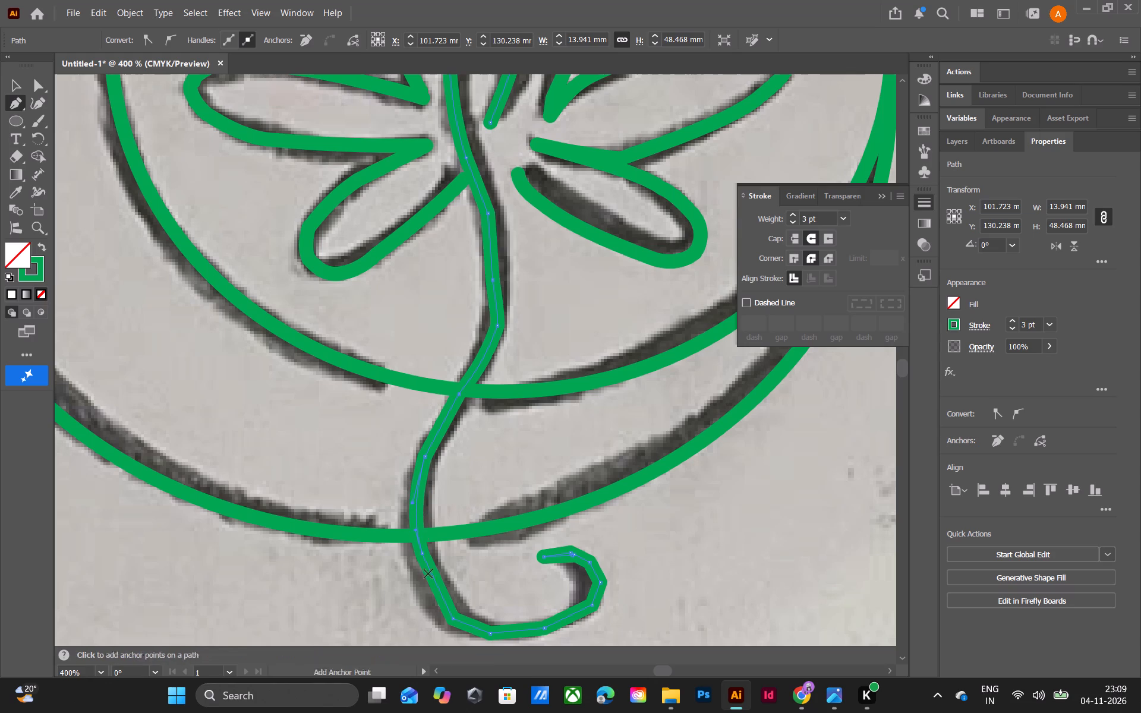
alt+drag(438, 585, 438, 591)
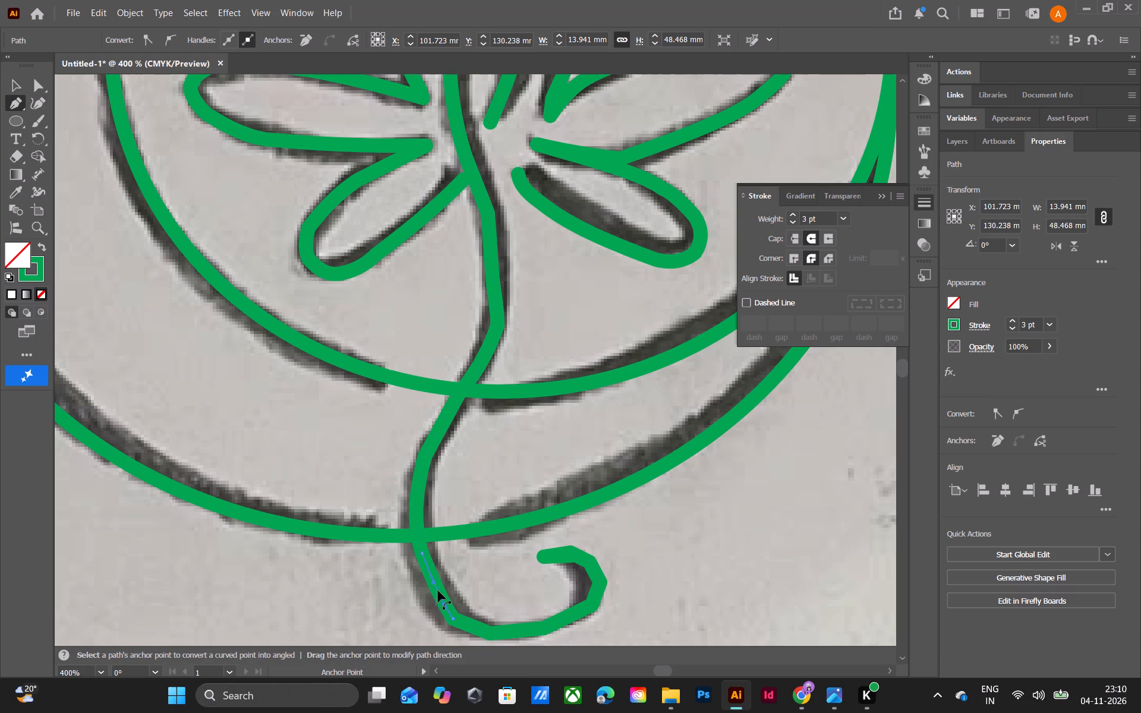
alt+drag(438, 591, 436, 595)
Curve the straight segments along the bottom and outer side of the stem's hook so they follow the sketched curl.
scroll(481, 589, down, 5)
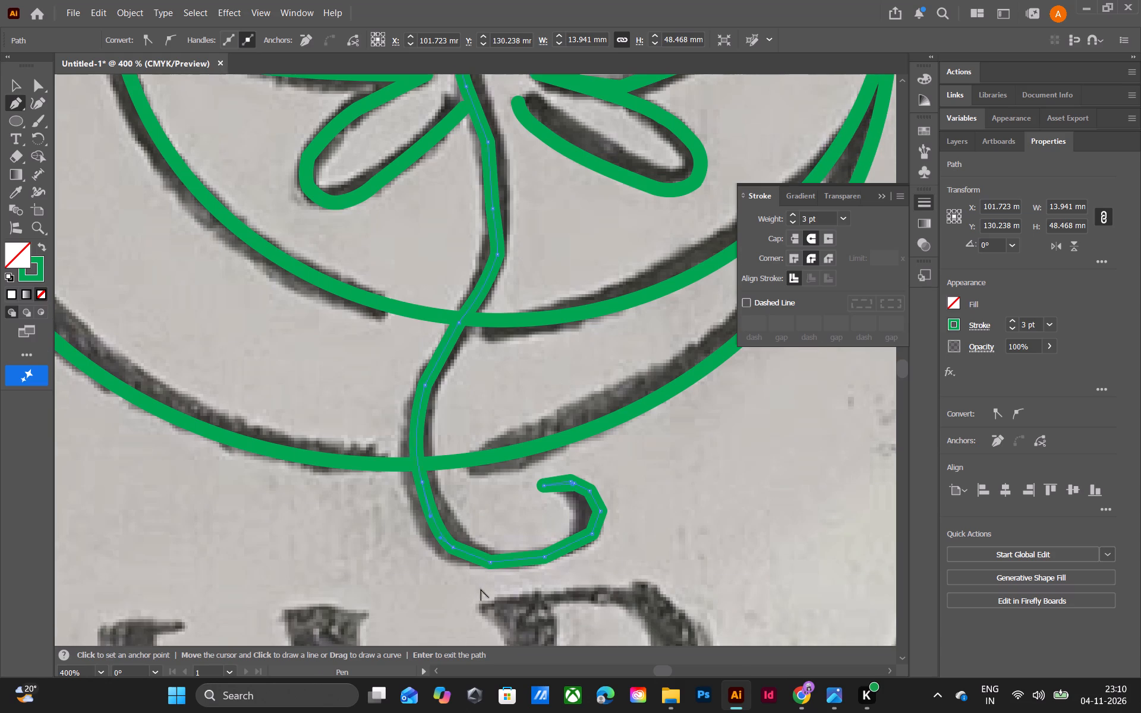
alt+drag(469, 553, 469, 559)
alt+drag(522, 559, 522, 563)
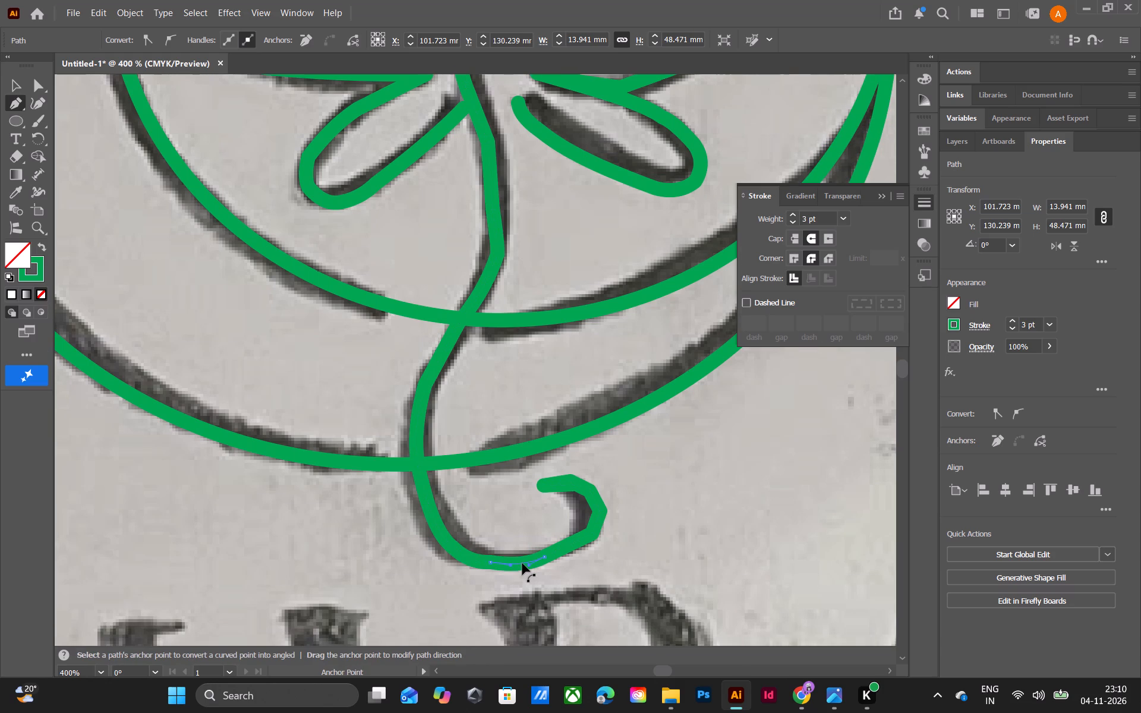
alt+drag(522, 563, 529, 561)
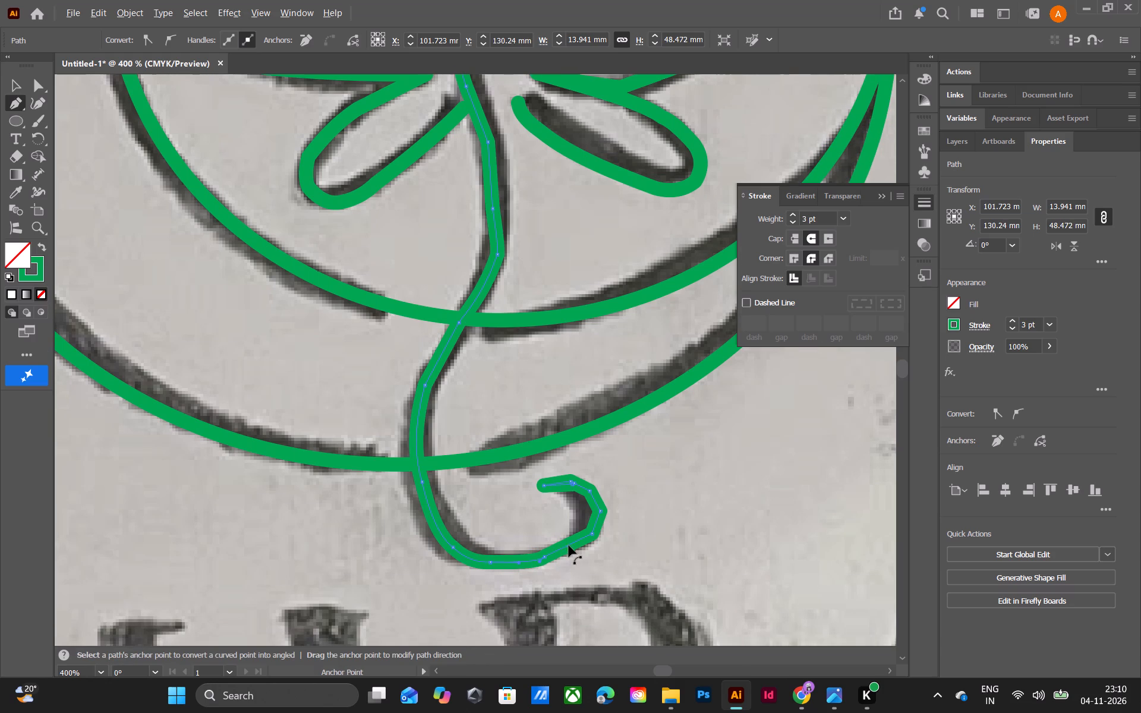
alt+drag(569, 544, 575, 547)
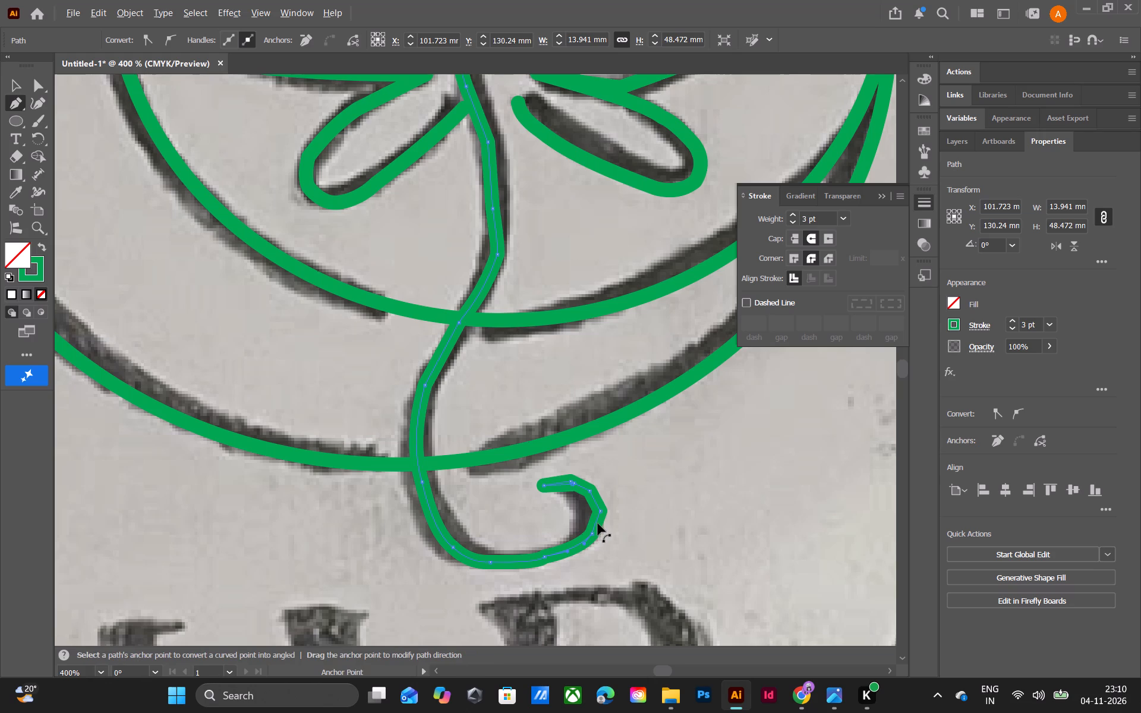
alt+click(596, 521)
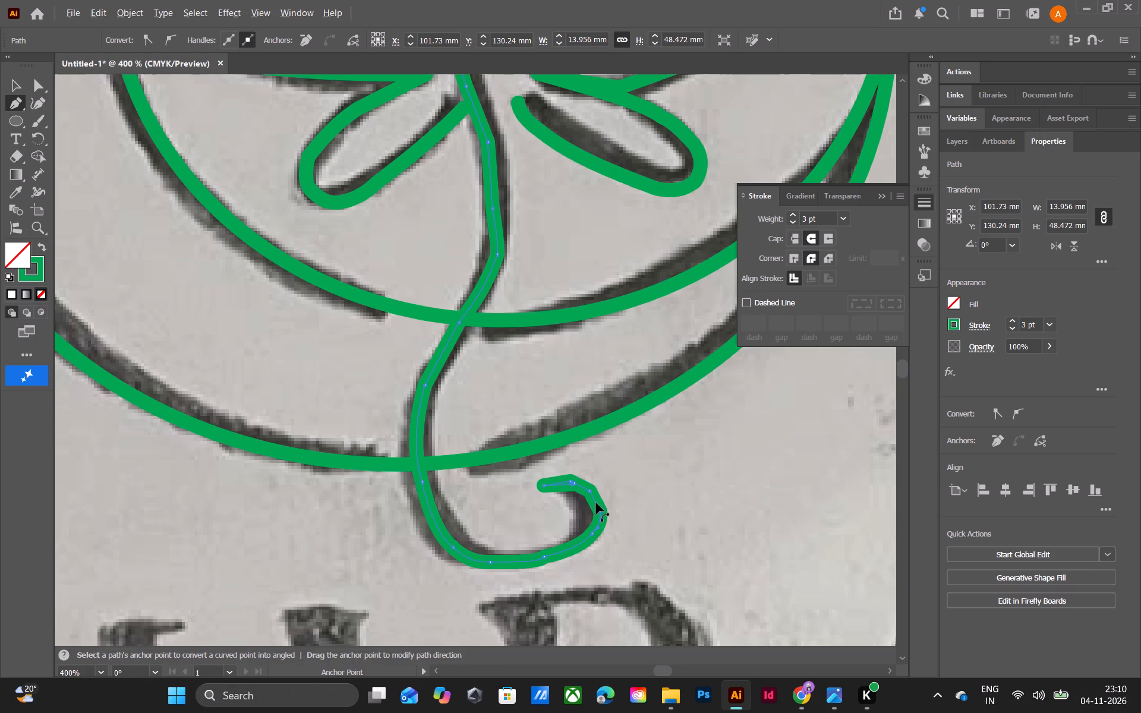
alt+click(596, 503)
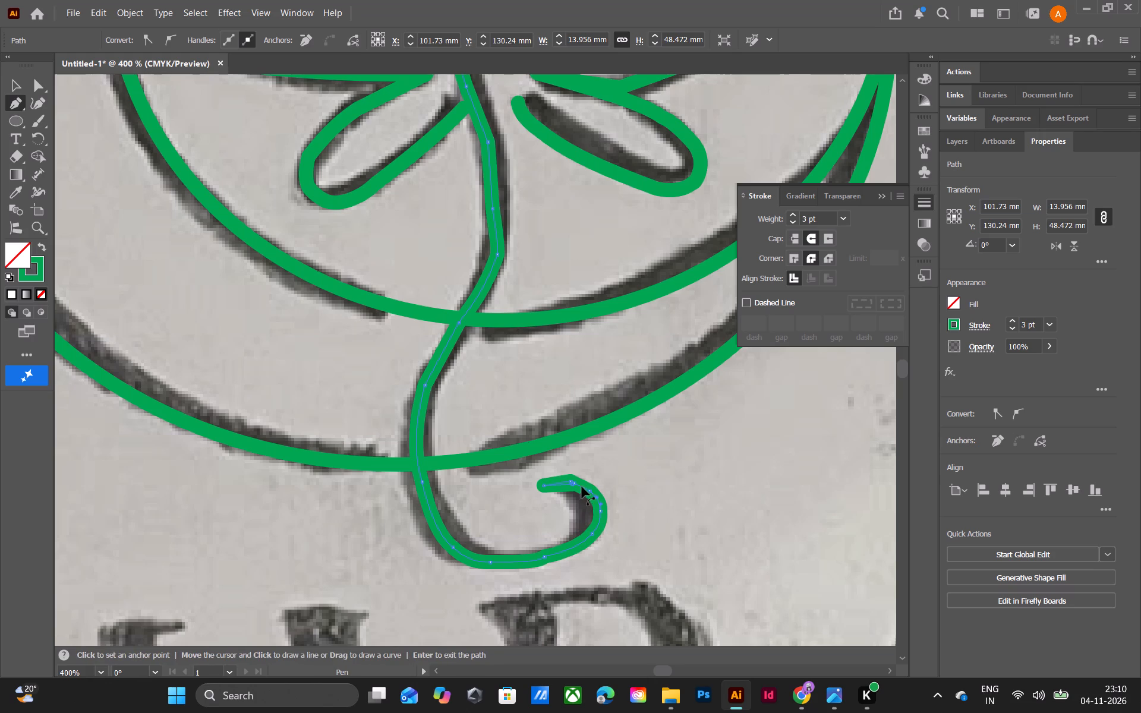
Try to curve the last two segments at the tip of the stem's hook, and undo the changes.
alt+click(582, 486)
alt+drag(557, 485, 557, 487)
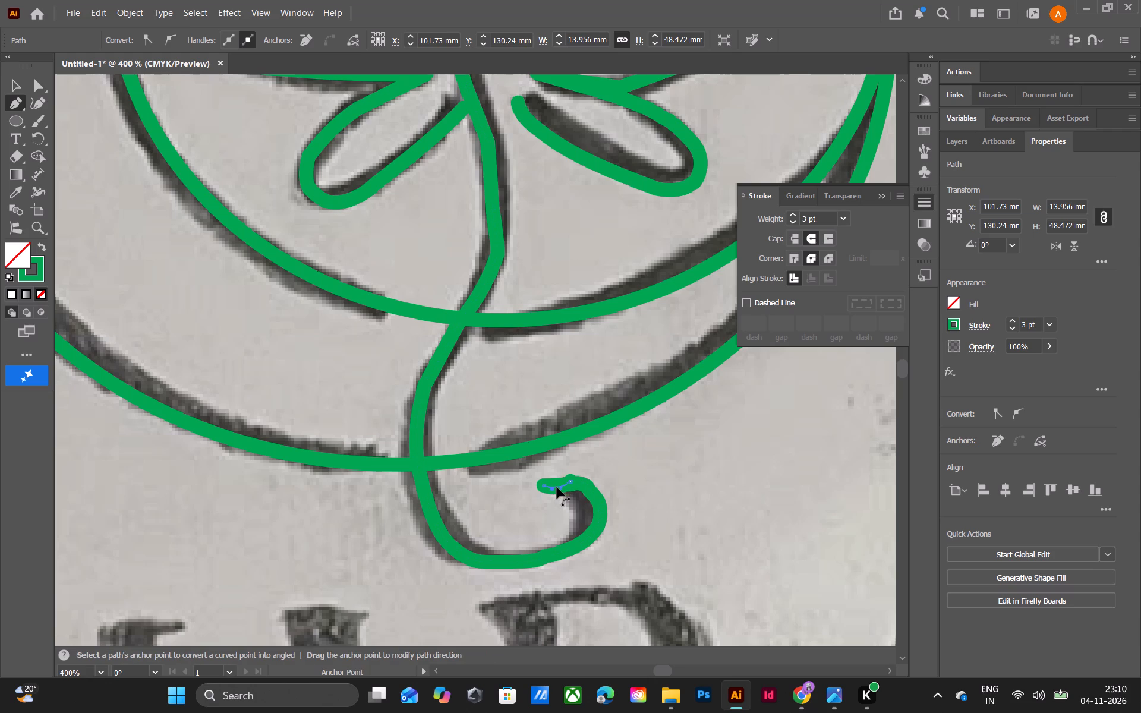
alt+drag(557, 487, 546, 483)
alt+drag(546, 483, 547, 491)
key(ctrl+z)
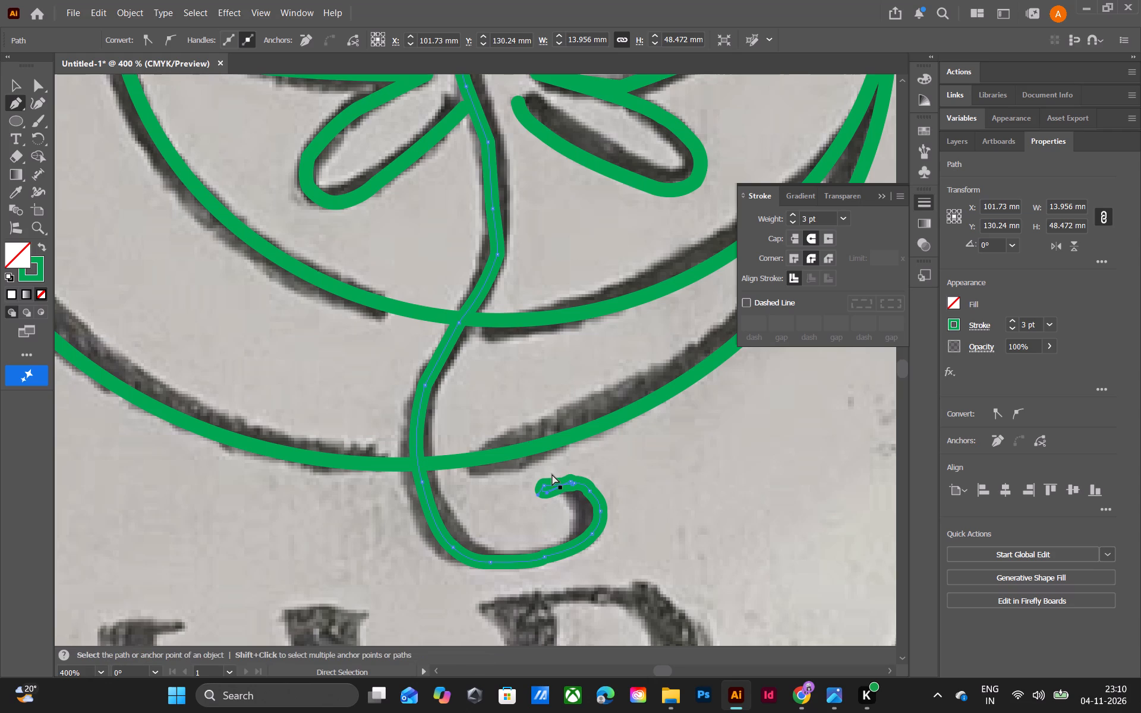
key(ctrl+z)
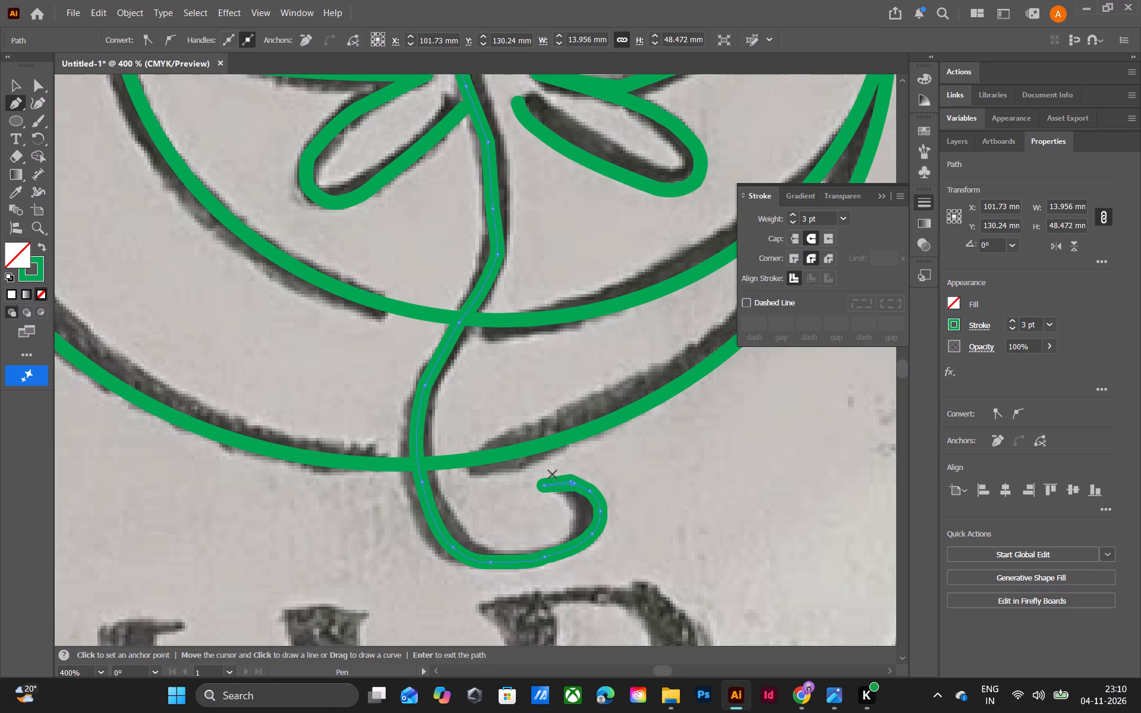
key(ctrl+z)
Adjust the bend of the upper stem segment just below the flower to follow the sketch.
scroll(366, 313, up, 5)
scroll(462, 313, up, 3)
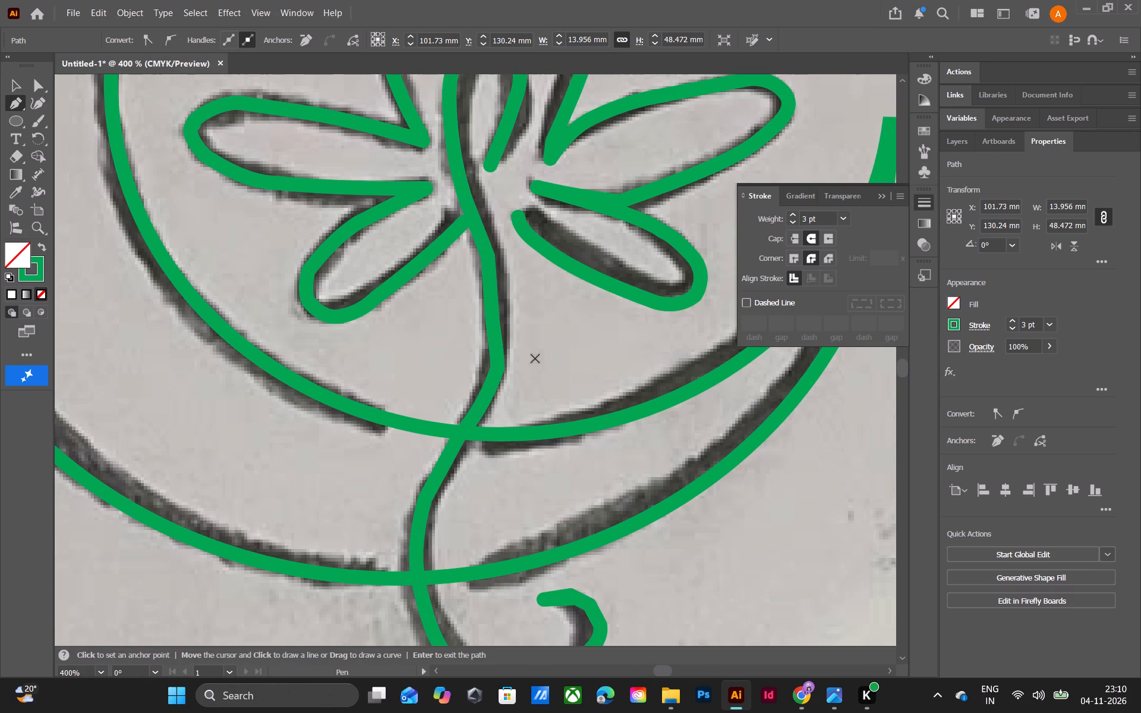
scroll(533, 356, up, 5)
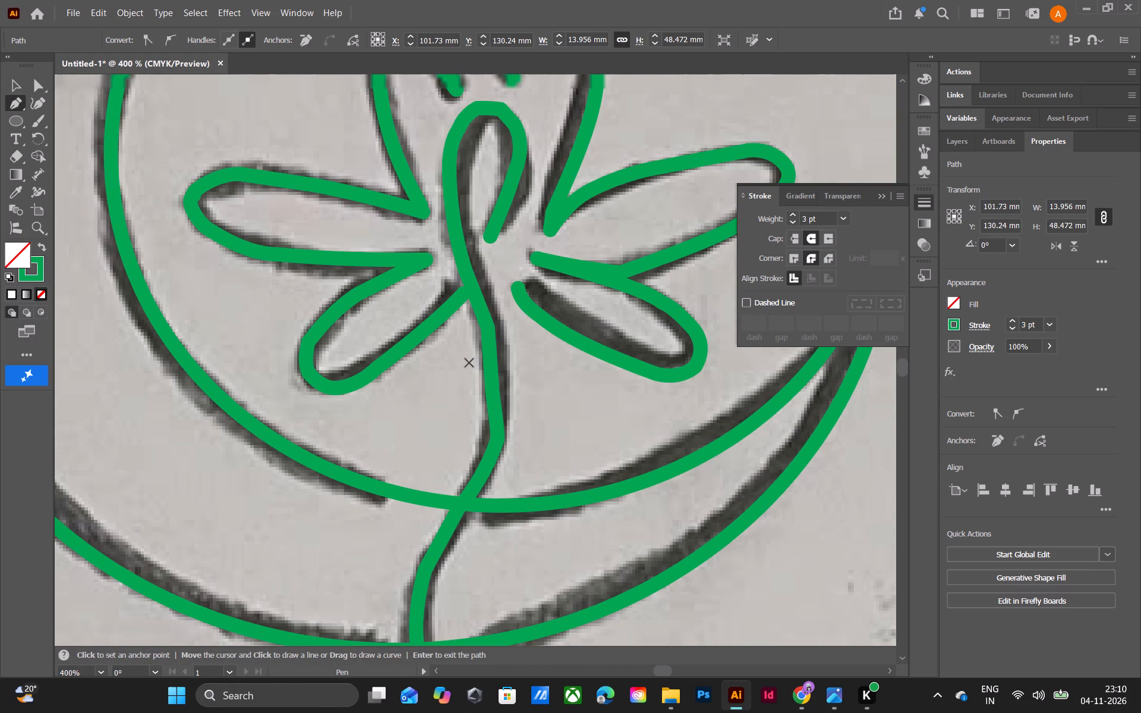
alt+drag(489, 360, 491, 362)
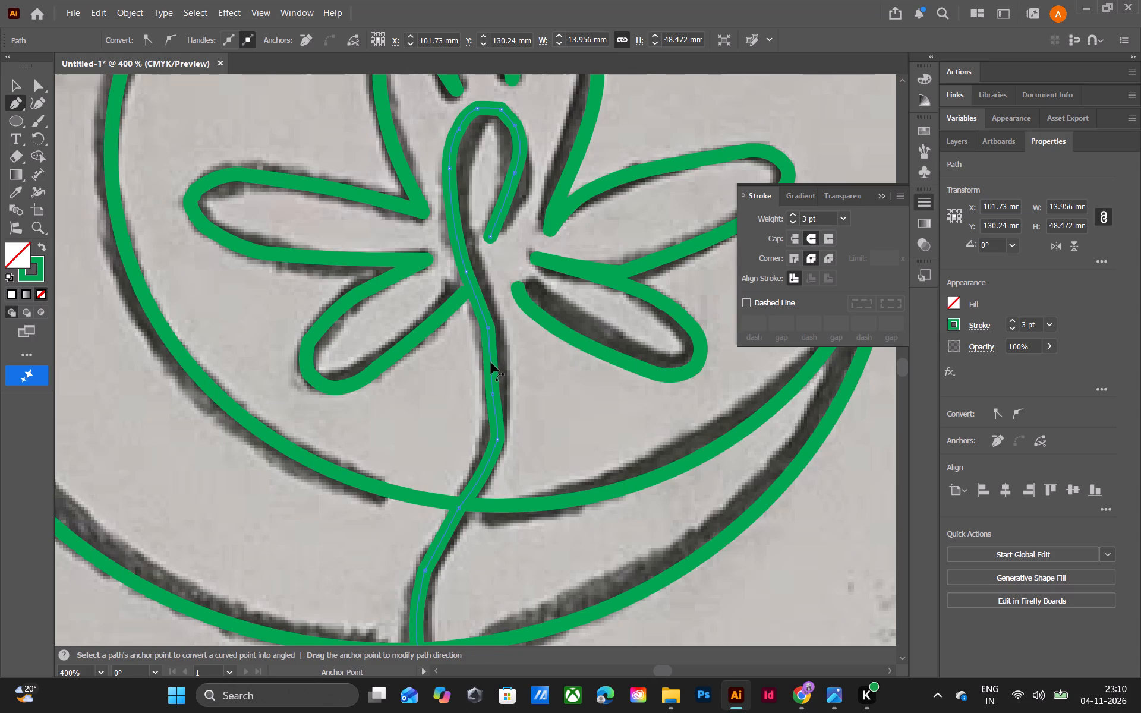
alt+drag(491, 362, 492, 367)
alt+drag(491, 364, 496, 367)
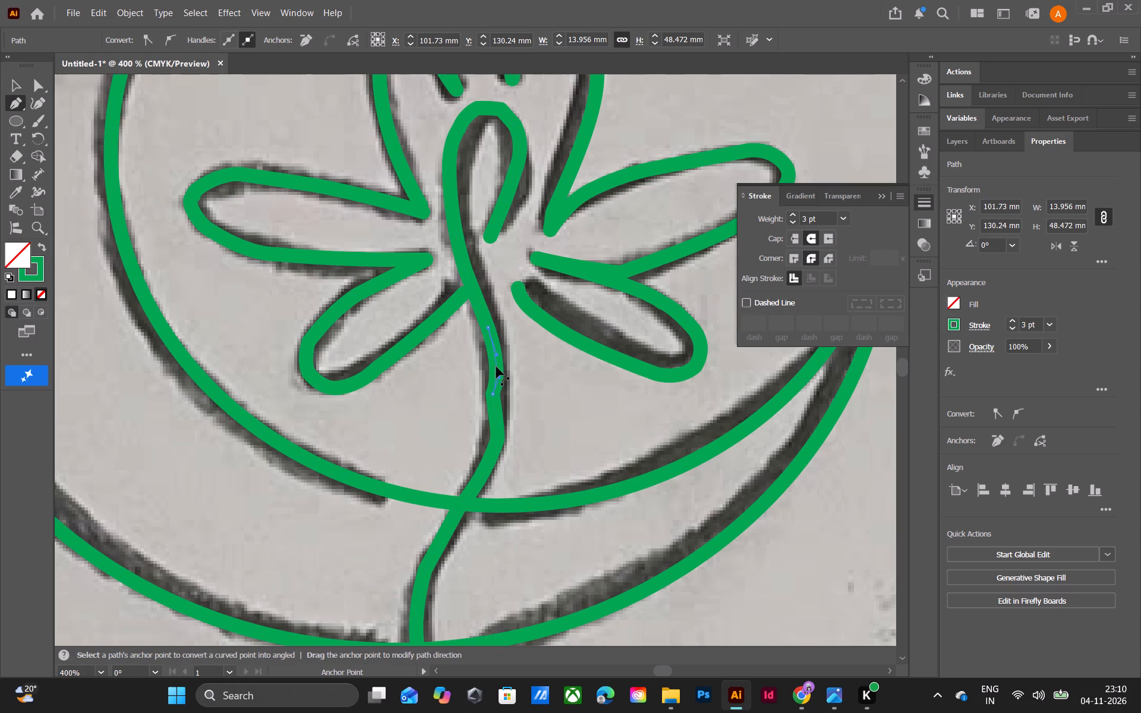
alt+drag(496, 367, 491, 371)
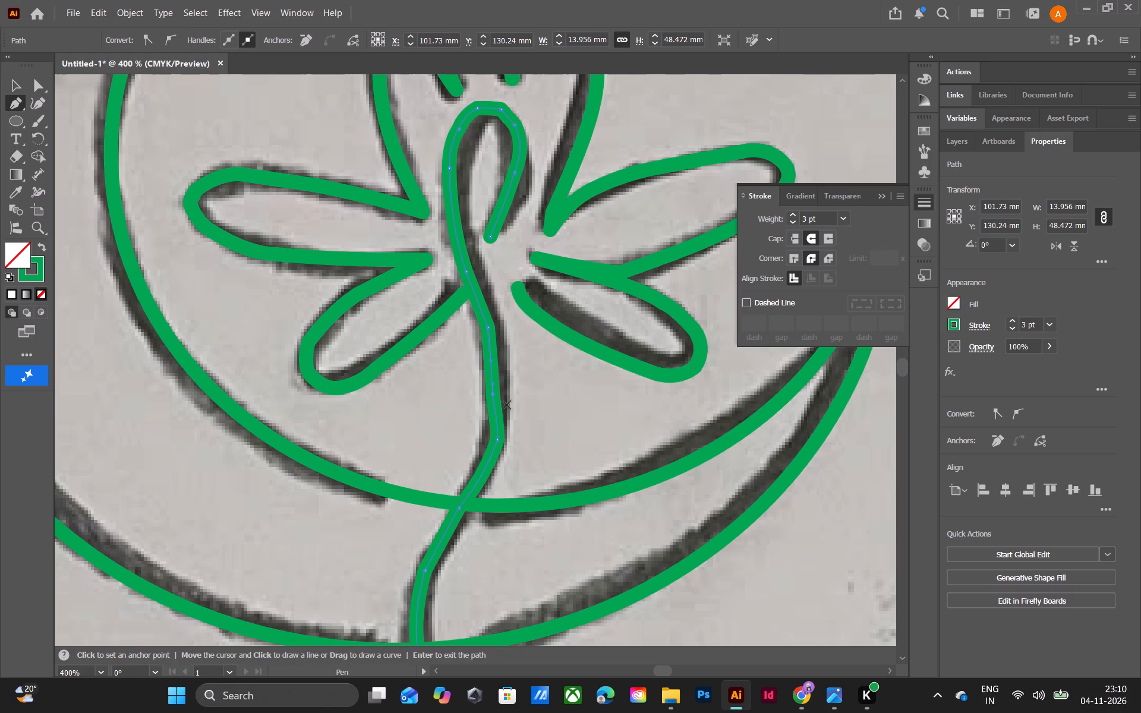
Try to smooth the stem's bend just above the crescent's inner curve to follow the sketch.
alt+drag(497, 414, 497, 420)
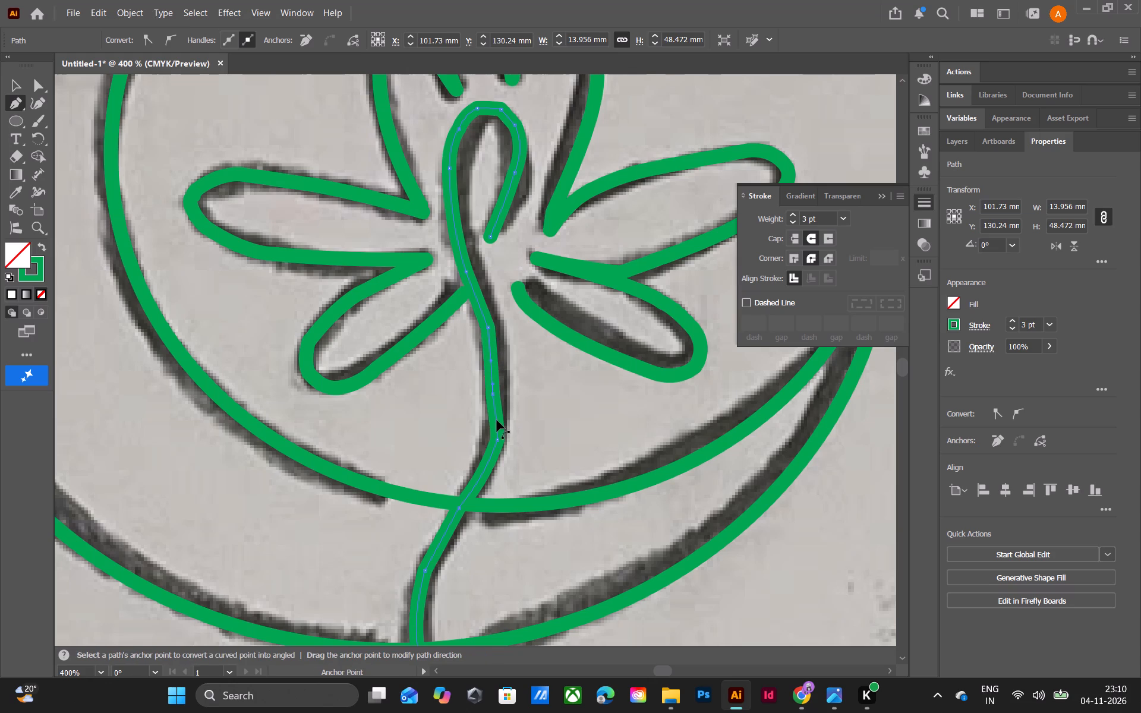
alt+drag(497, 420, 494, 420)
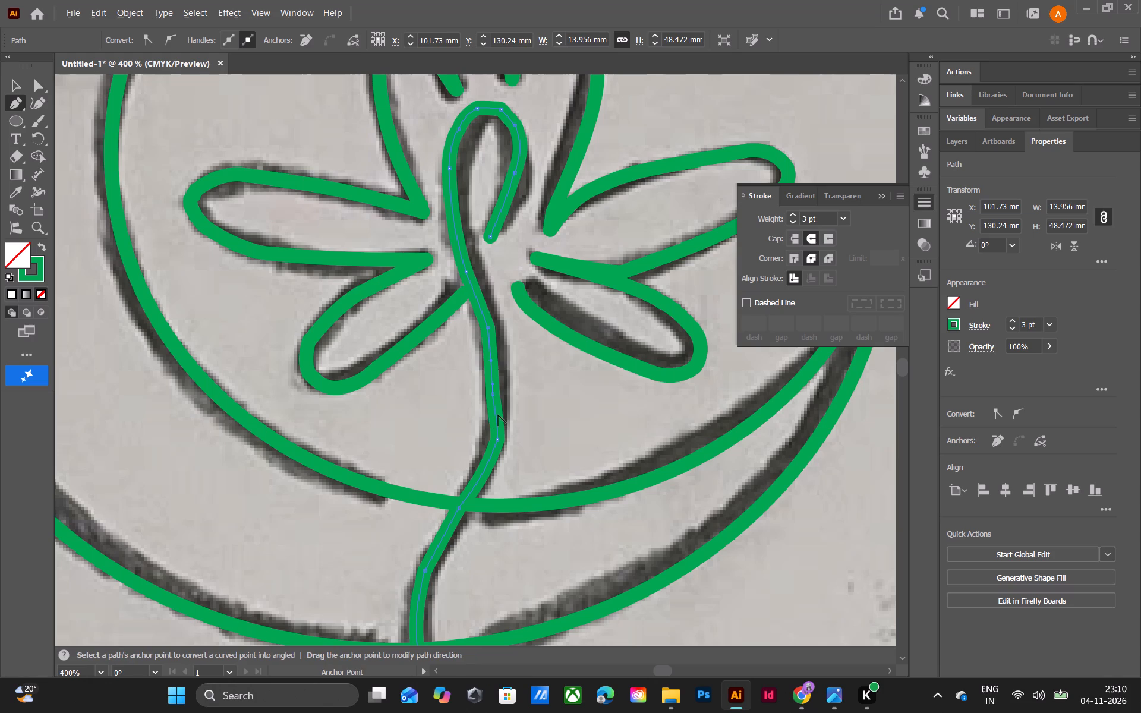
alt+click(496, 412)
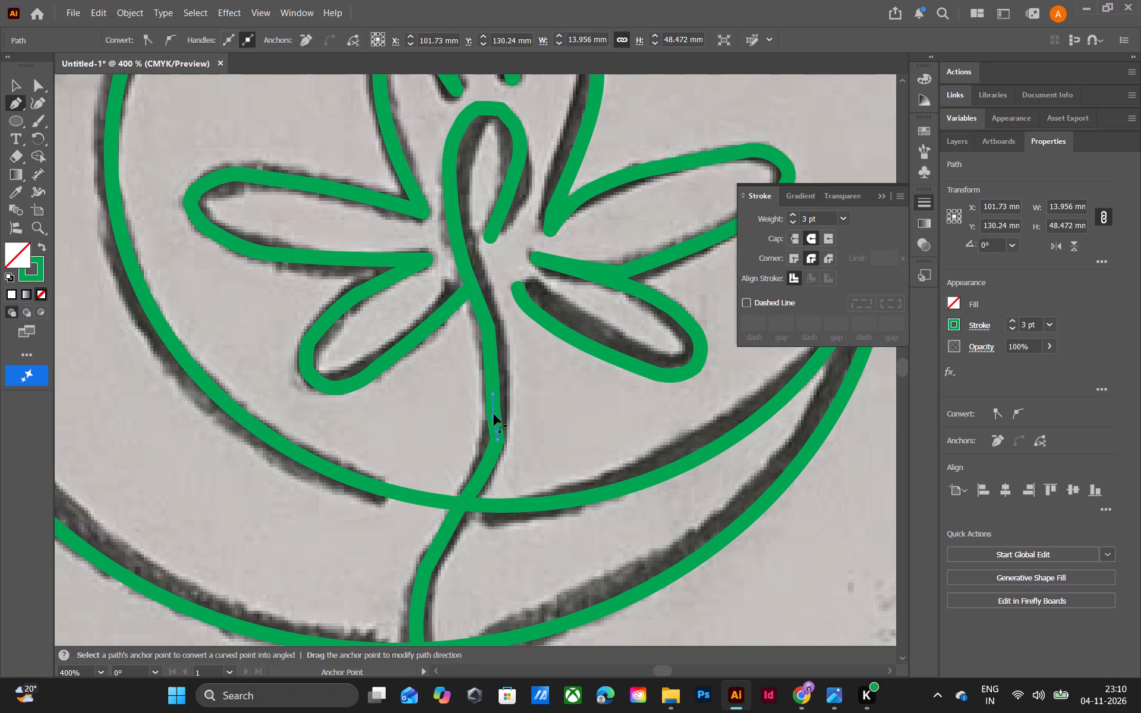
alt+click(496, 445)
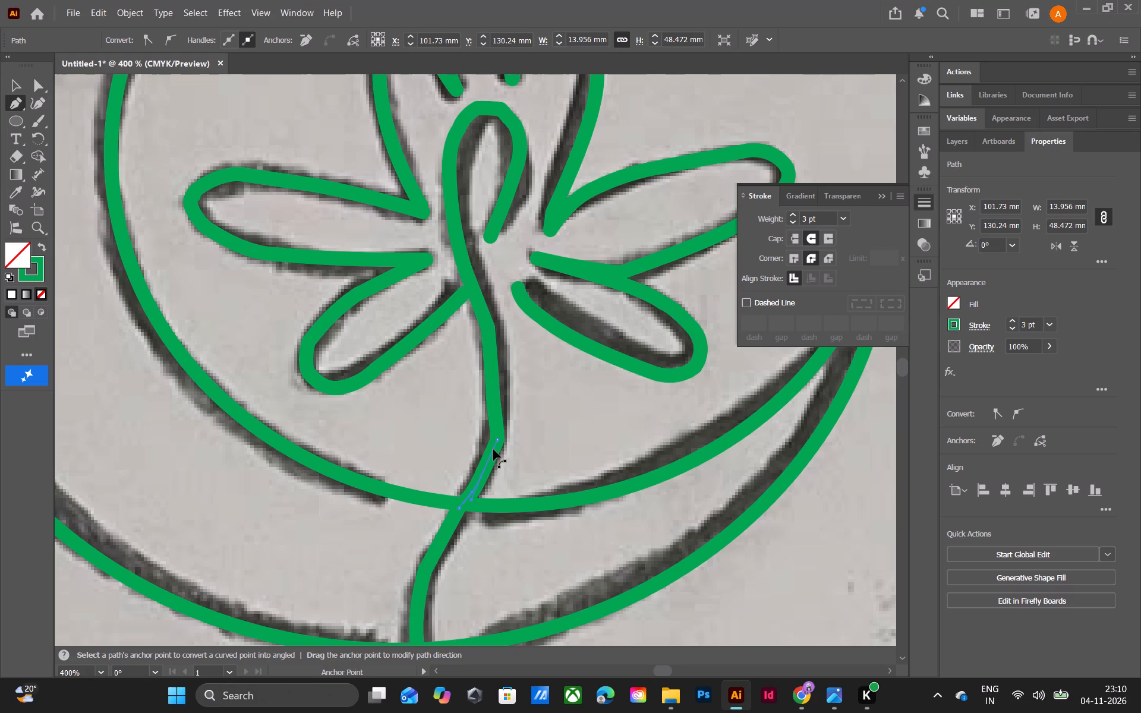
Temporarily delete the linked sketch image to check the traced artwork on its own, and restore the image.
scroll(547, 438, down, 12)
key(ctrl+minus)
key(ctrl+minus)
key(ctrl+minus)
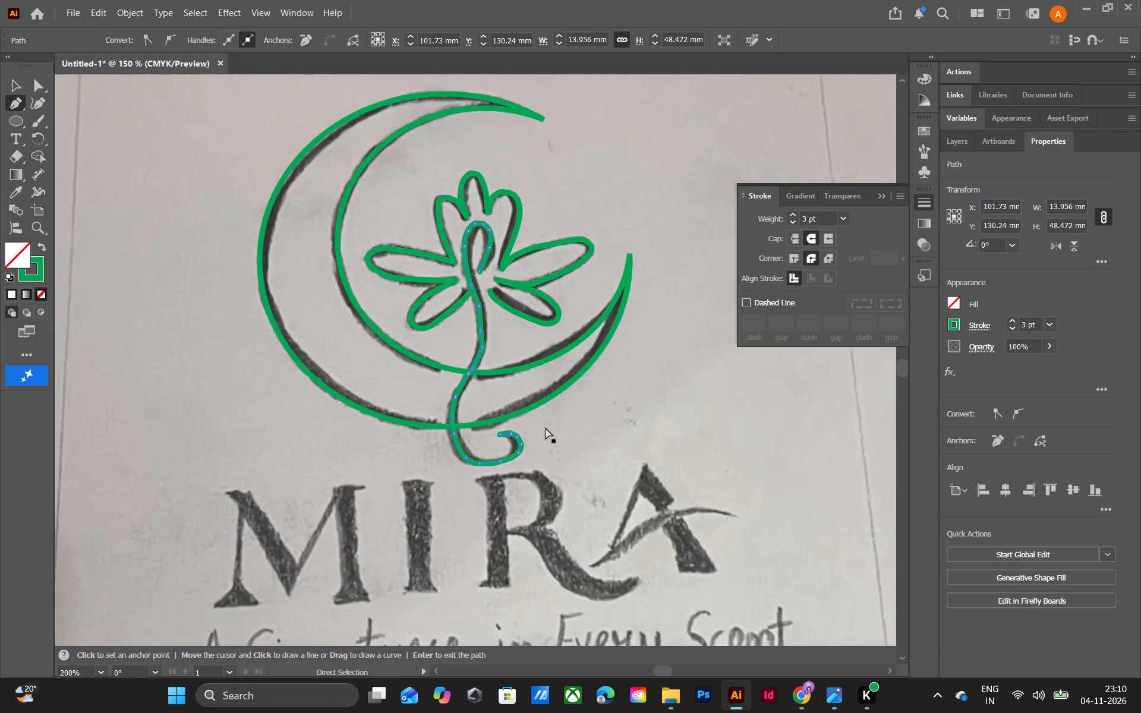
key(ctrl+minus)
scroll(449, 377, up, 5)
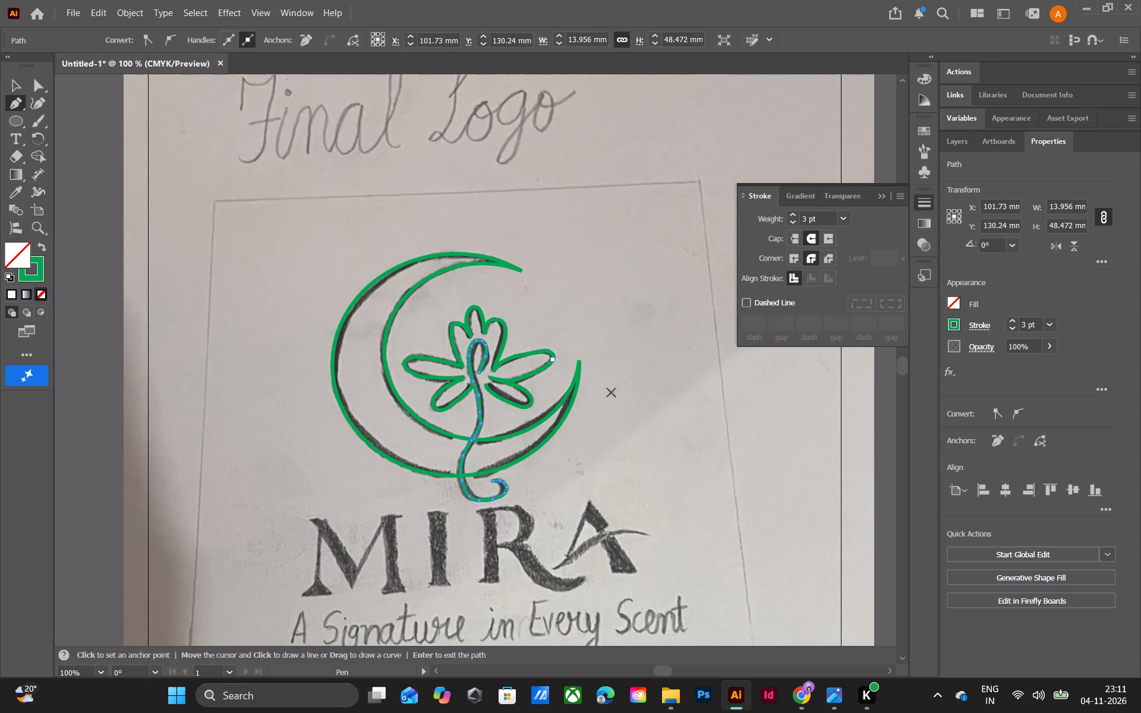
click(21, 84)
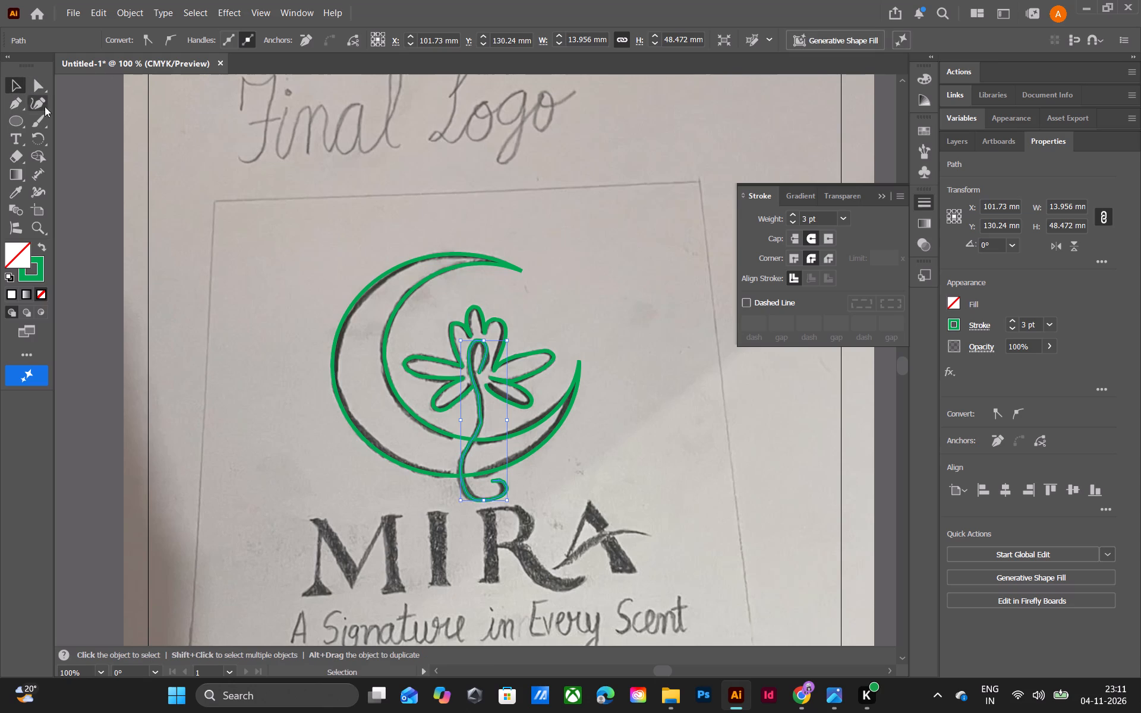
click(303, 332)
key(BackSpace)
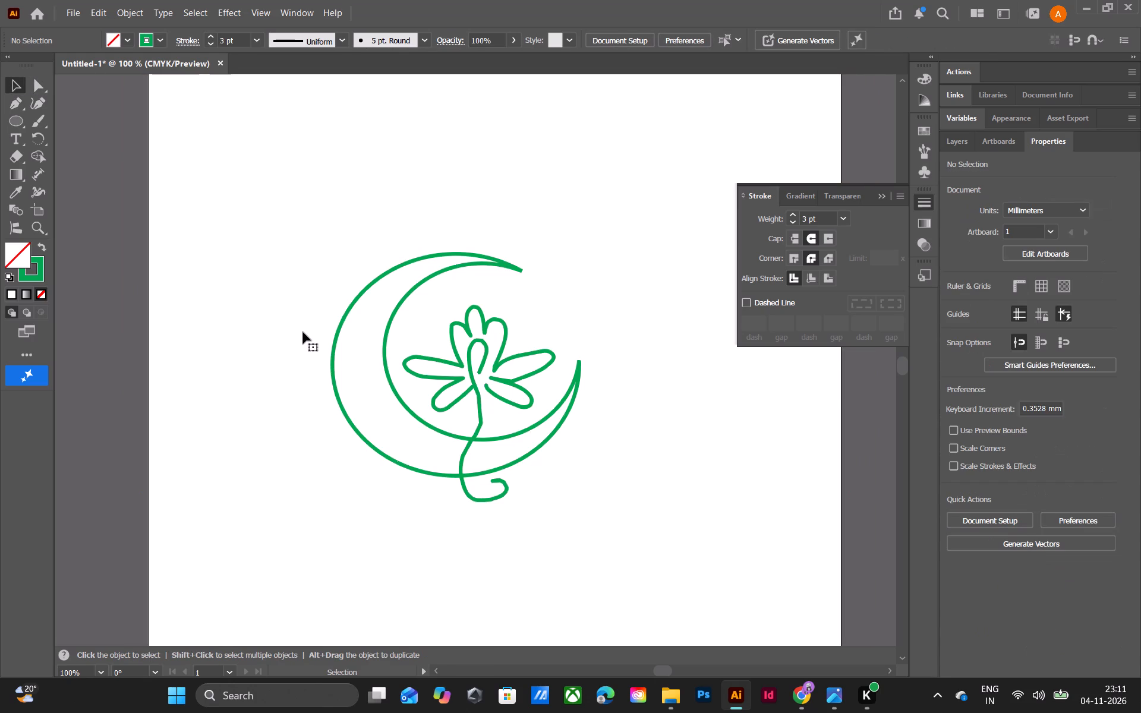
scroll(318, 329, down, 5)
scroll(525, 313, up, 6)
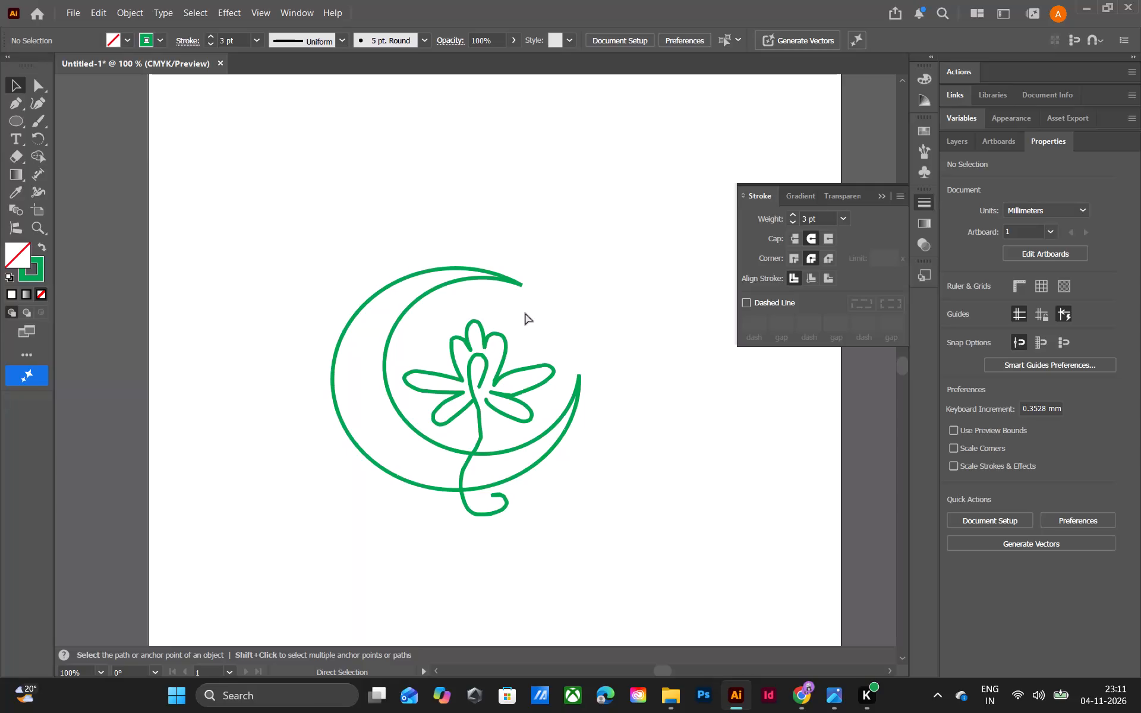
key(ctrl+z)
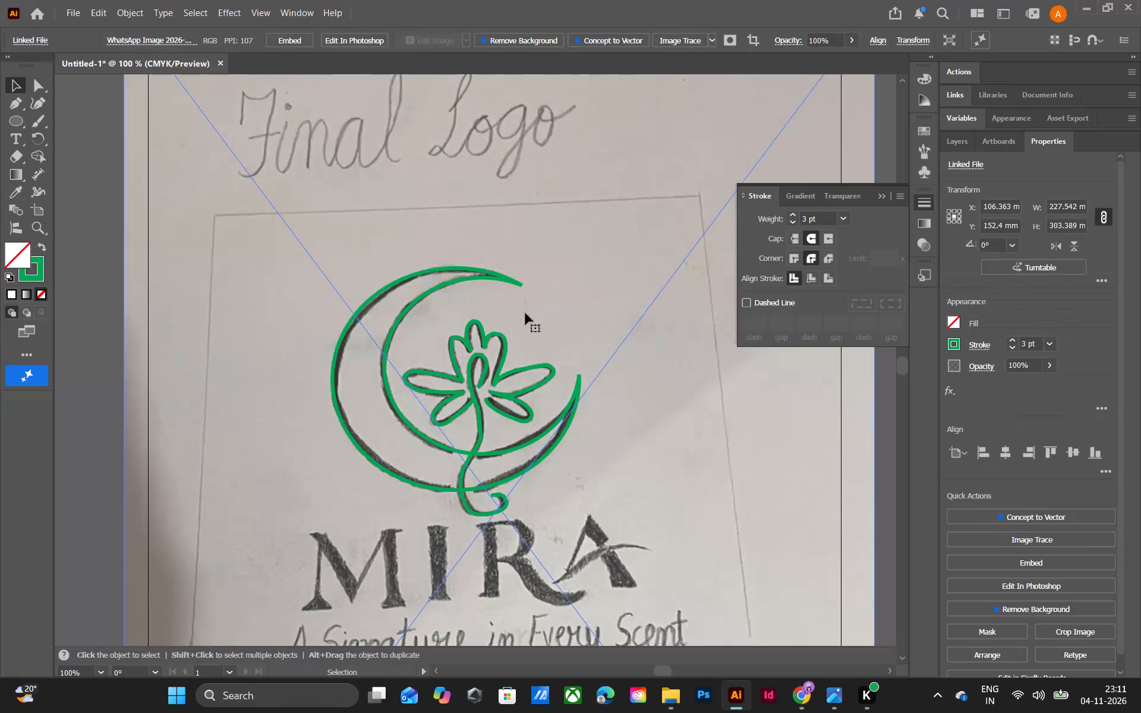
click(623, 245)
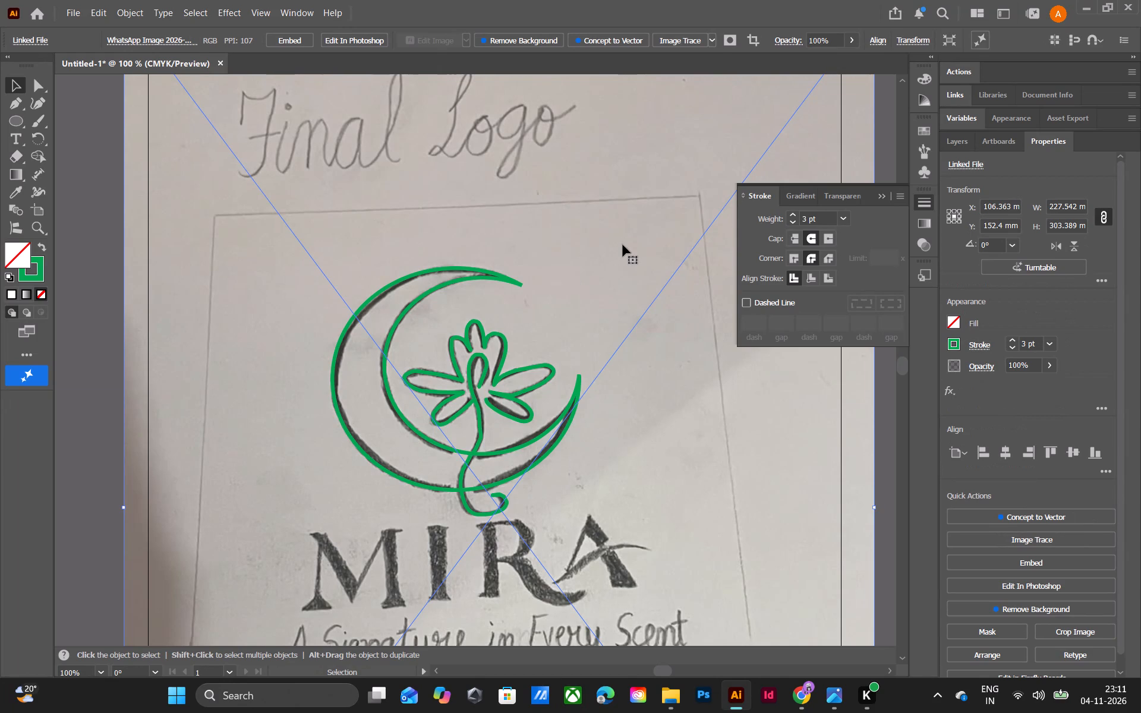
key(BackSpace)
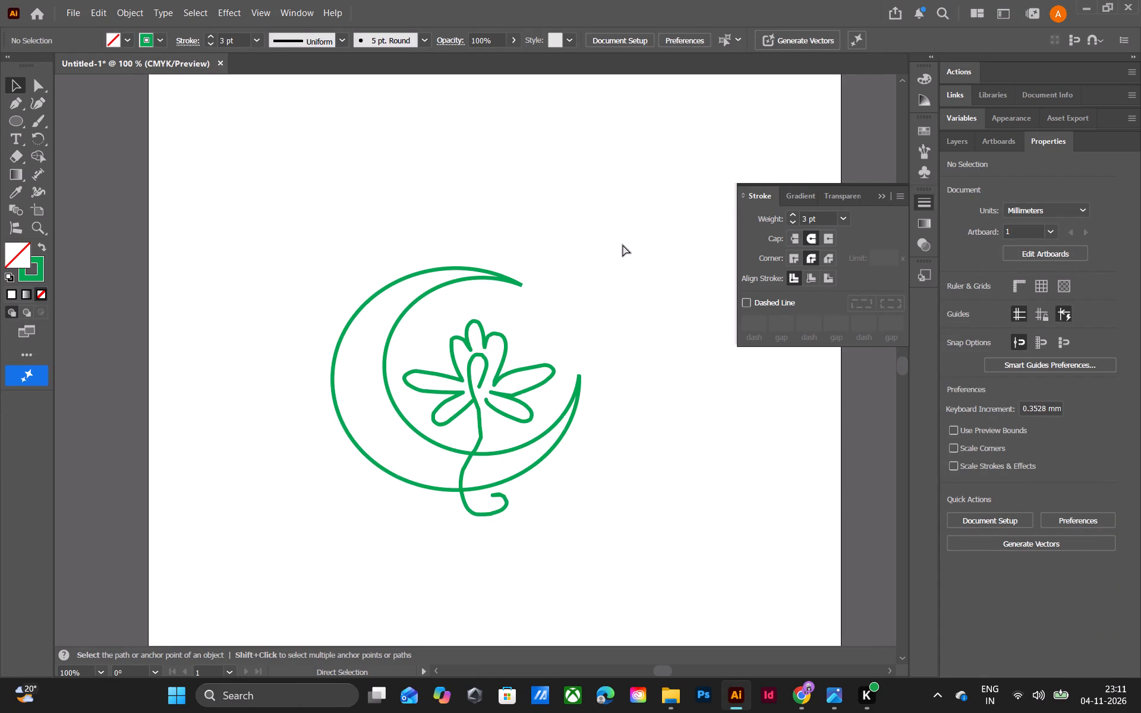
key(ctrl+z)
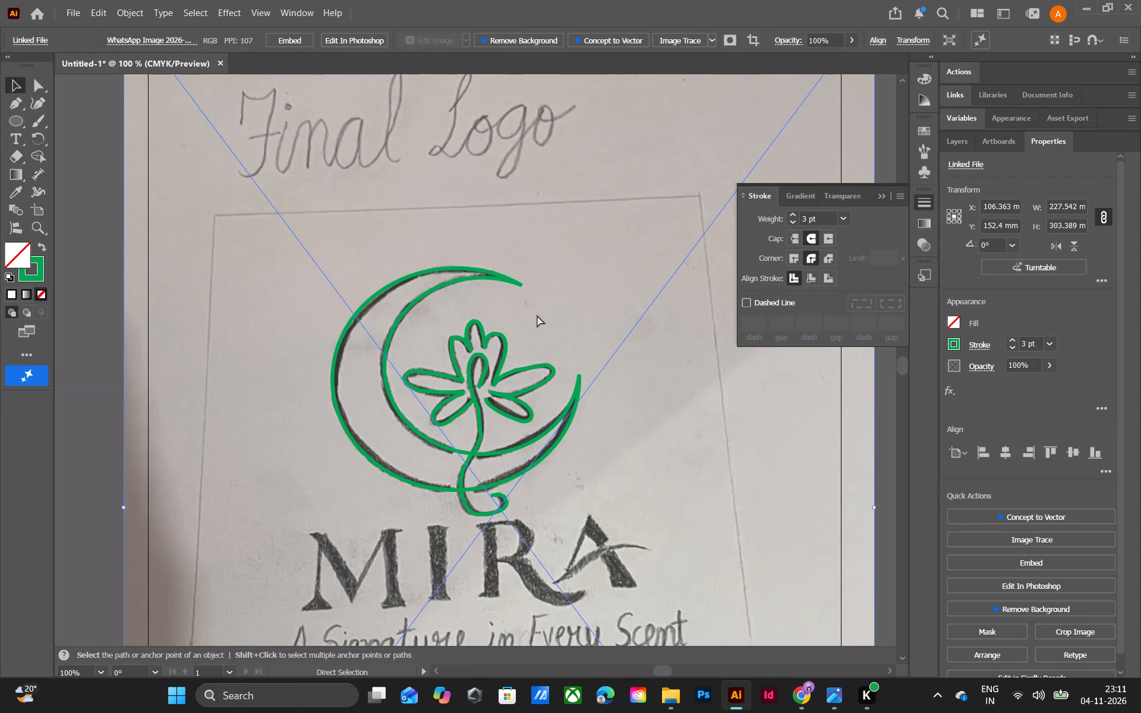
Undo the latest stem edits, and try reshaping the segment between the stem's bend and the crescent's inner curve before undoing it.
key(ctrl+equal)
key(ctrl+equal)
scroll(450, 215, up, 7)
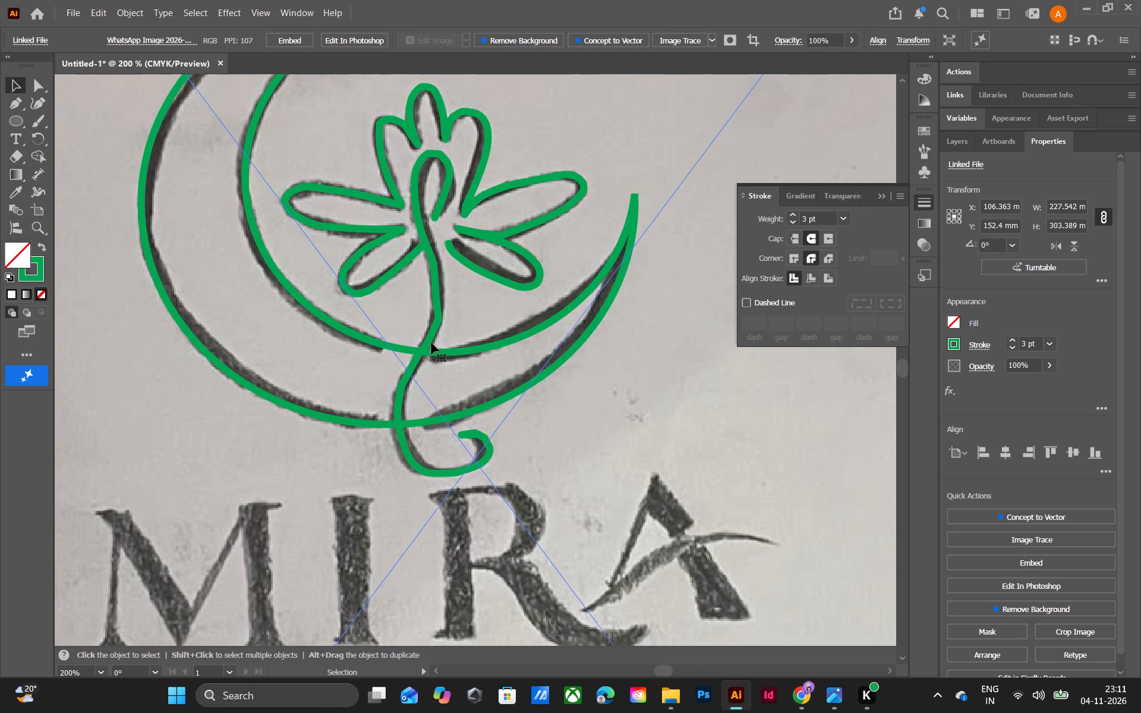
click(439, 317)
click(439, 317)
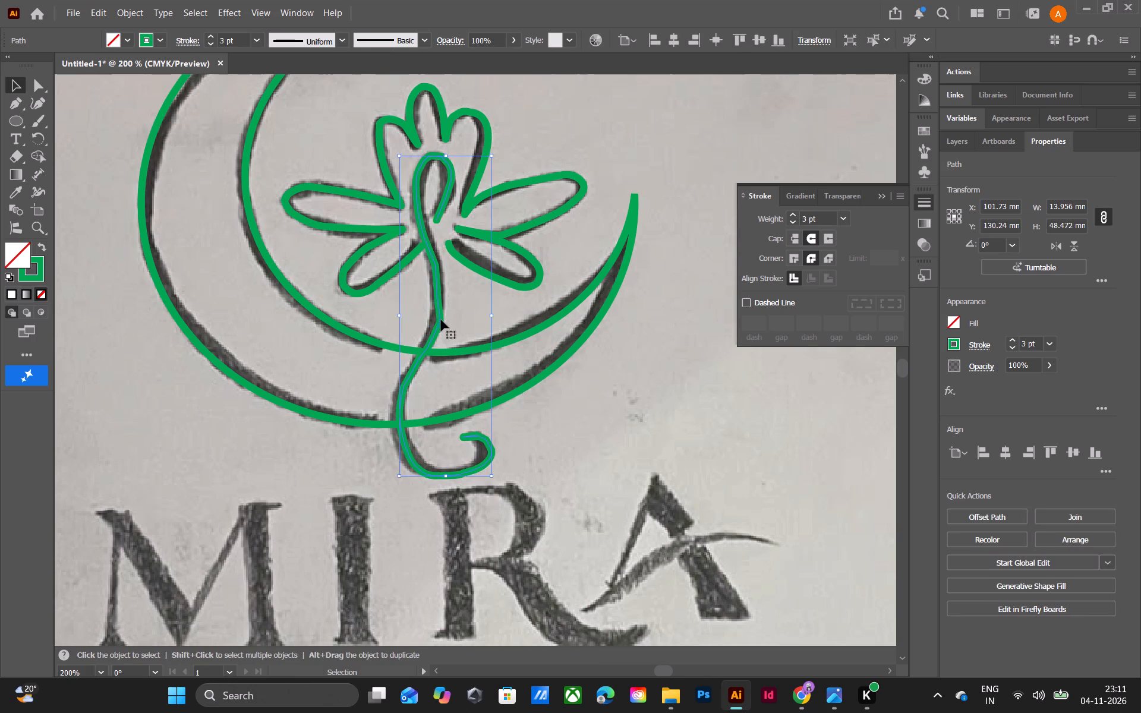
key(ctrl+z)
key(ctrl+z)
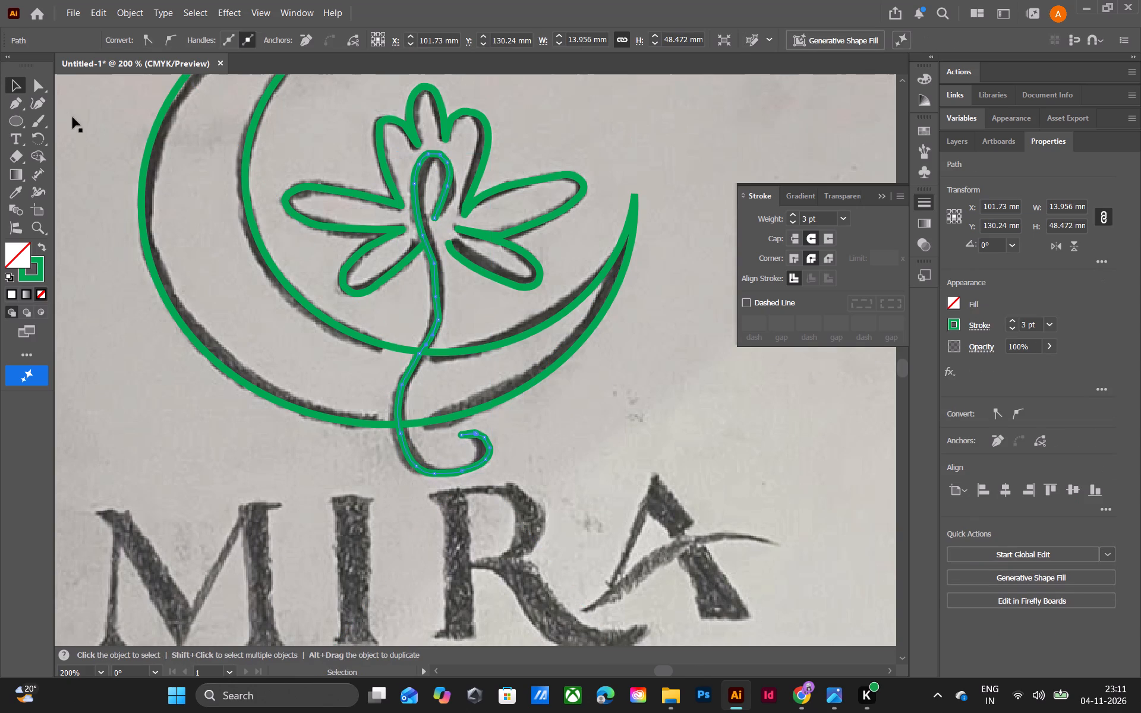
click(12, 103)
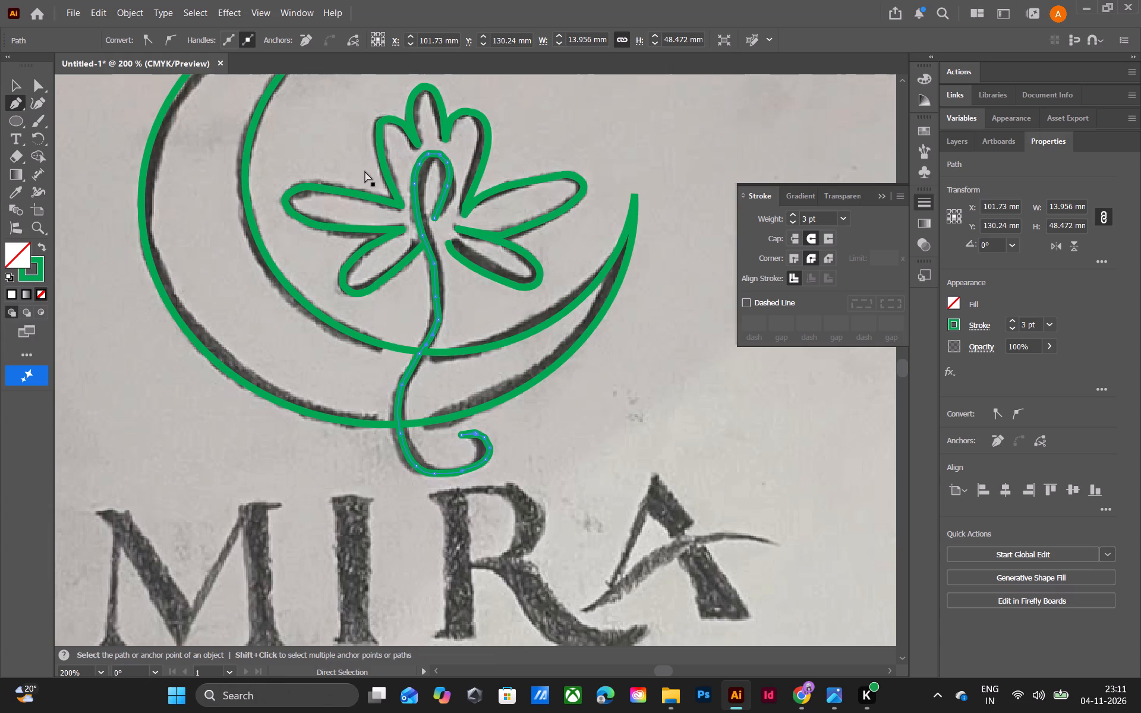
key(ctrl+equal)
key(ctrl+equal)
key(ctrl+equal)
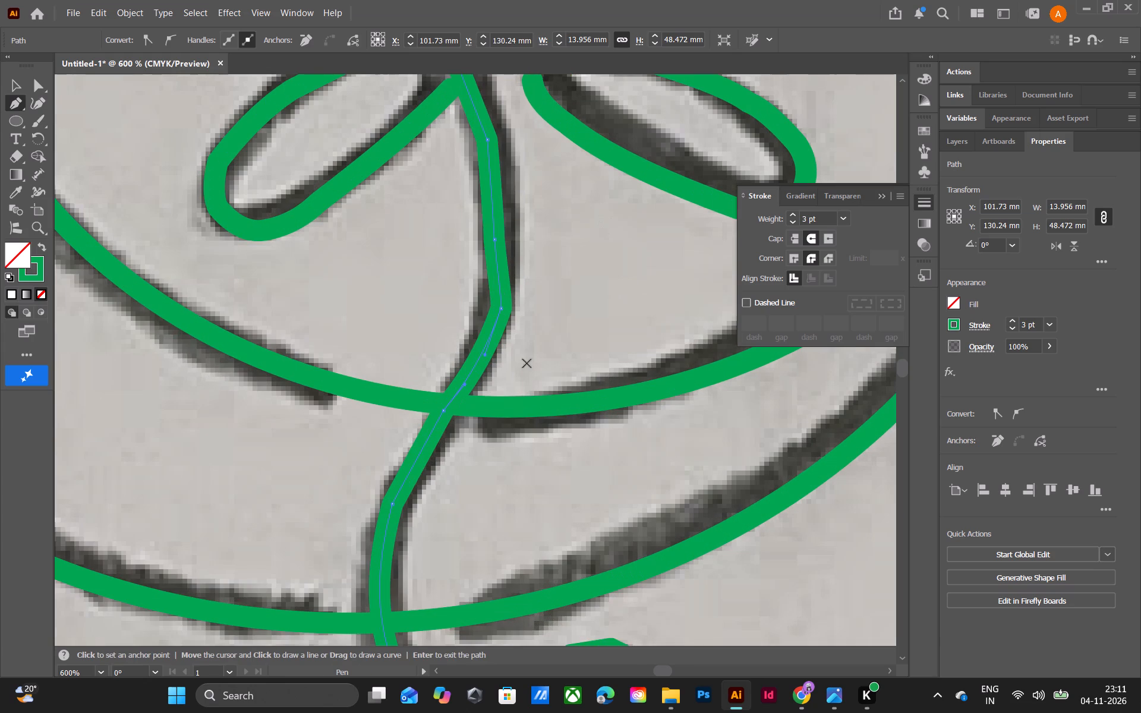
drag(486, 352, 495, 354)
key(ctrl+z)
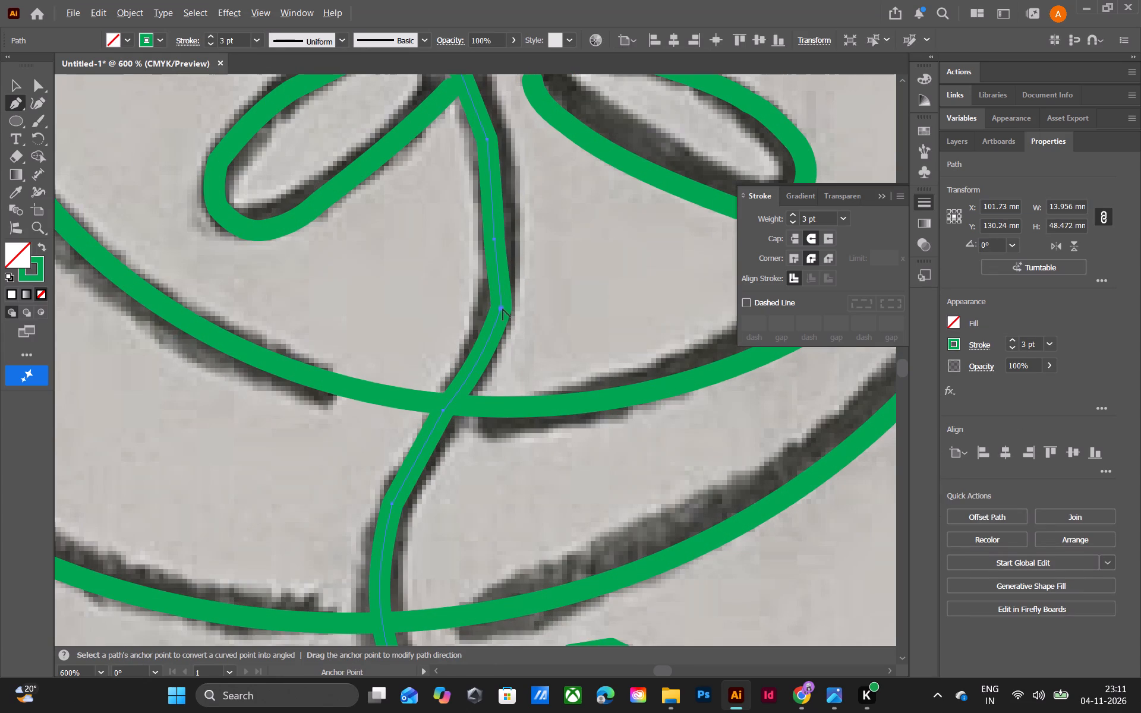
Round the stem's sharp bend just above the crescent's inner curve by pulling smooth direction handles from its anchor point.
alt+drag(503, 309, 494, 309)
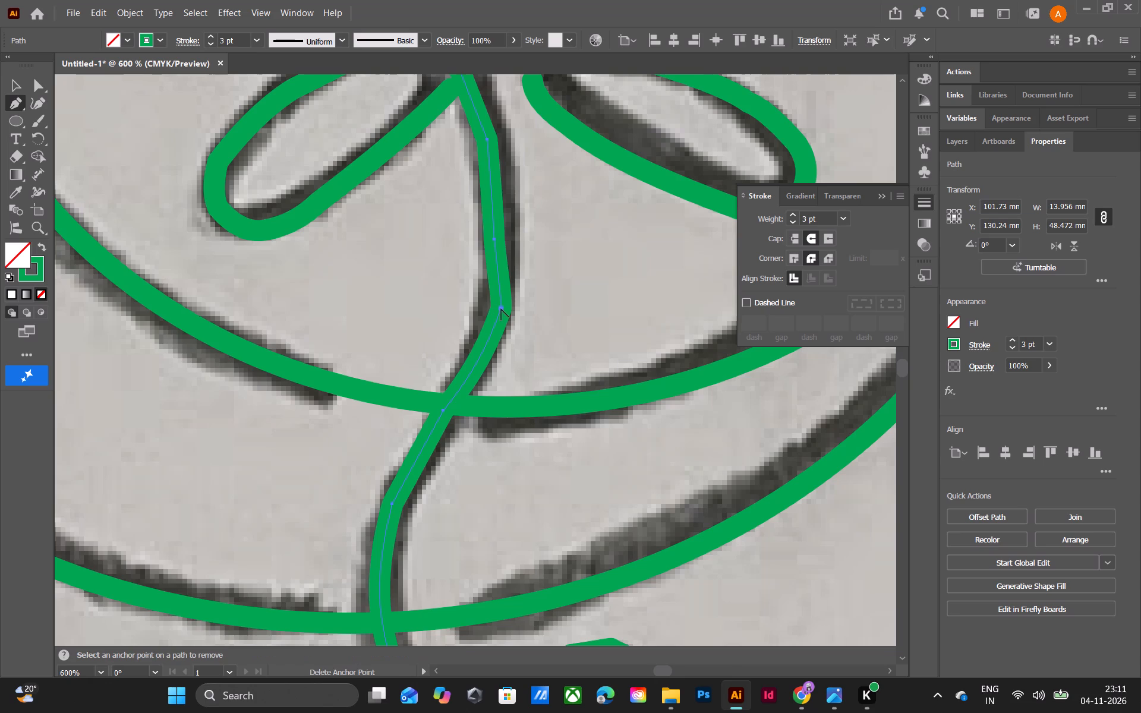
alt+drag(501, 307, 498, 315)
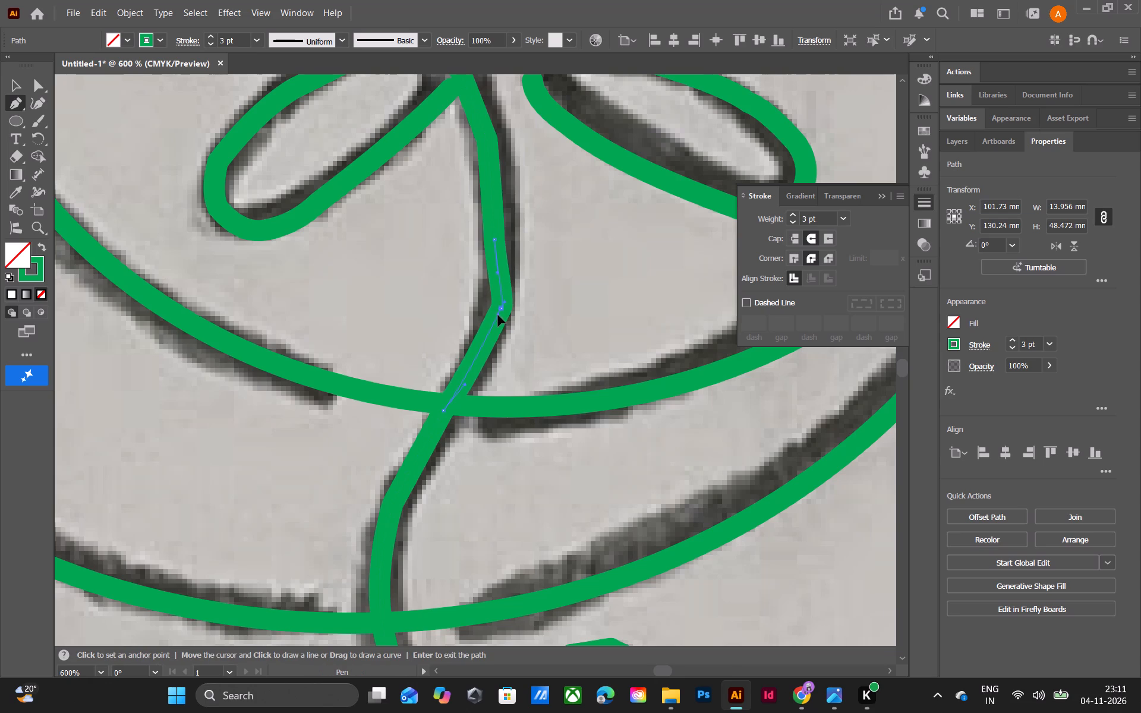
alt+drag(498, 315, 500, 321)
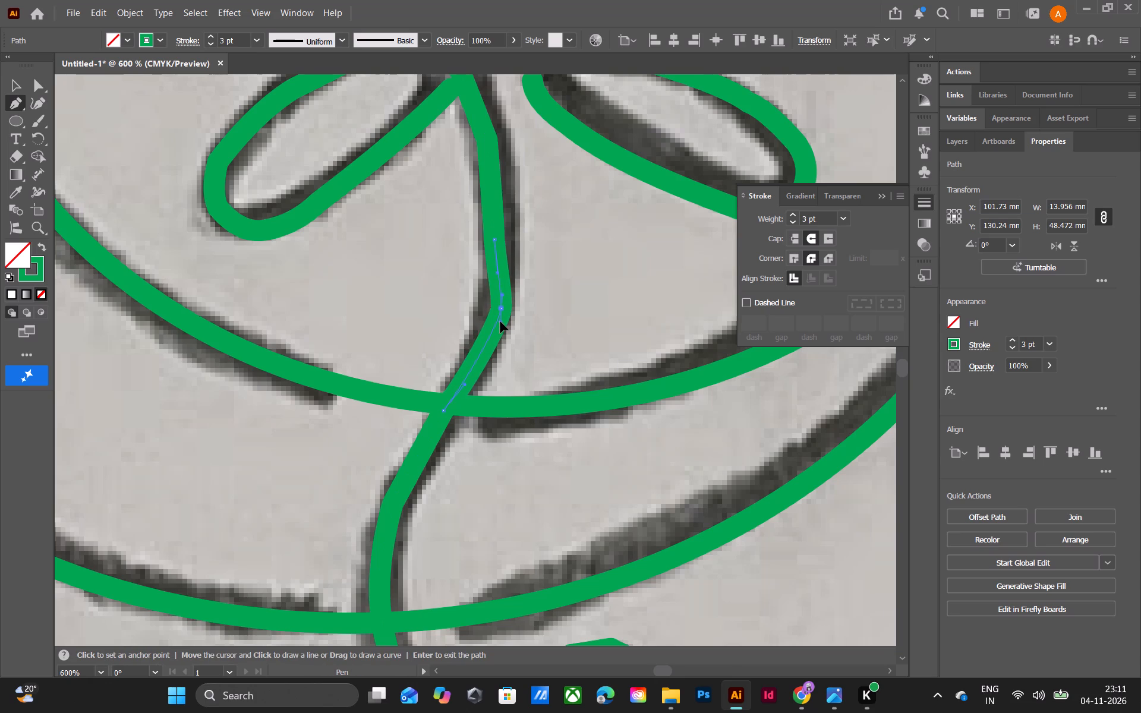
alt+drag(500, 321, 494, 326)
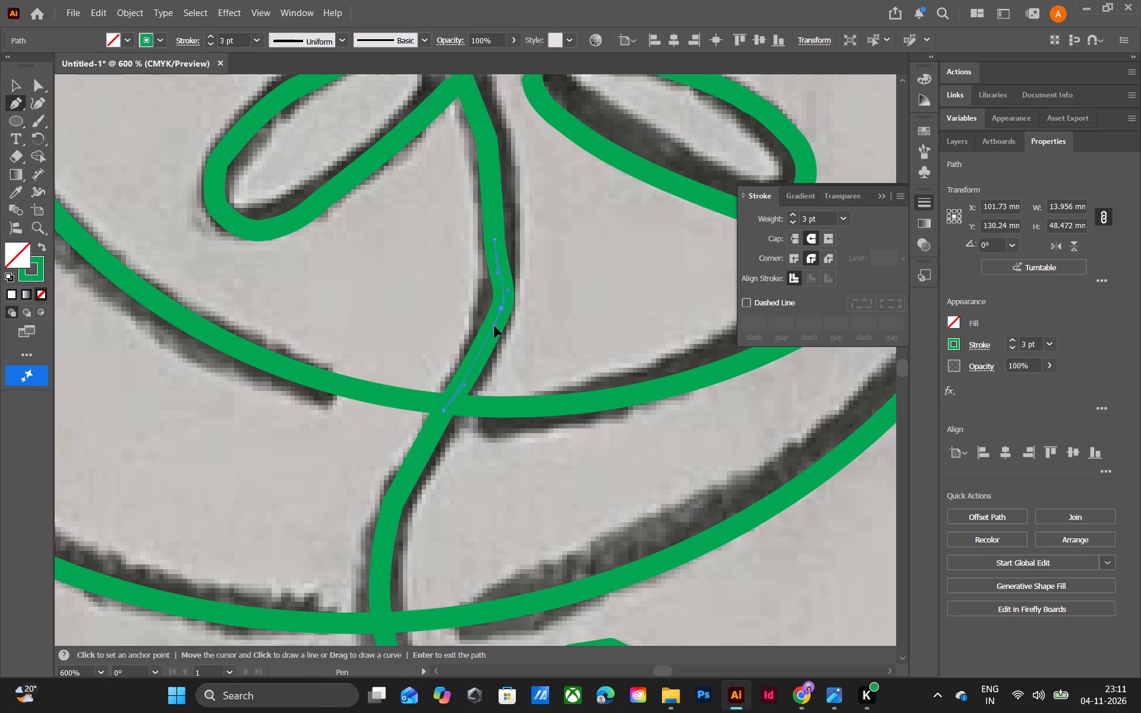
alt+drag(494, 326, 495, 329)
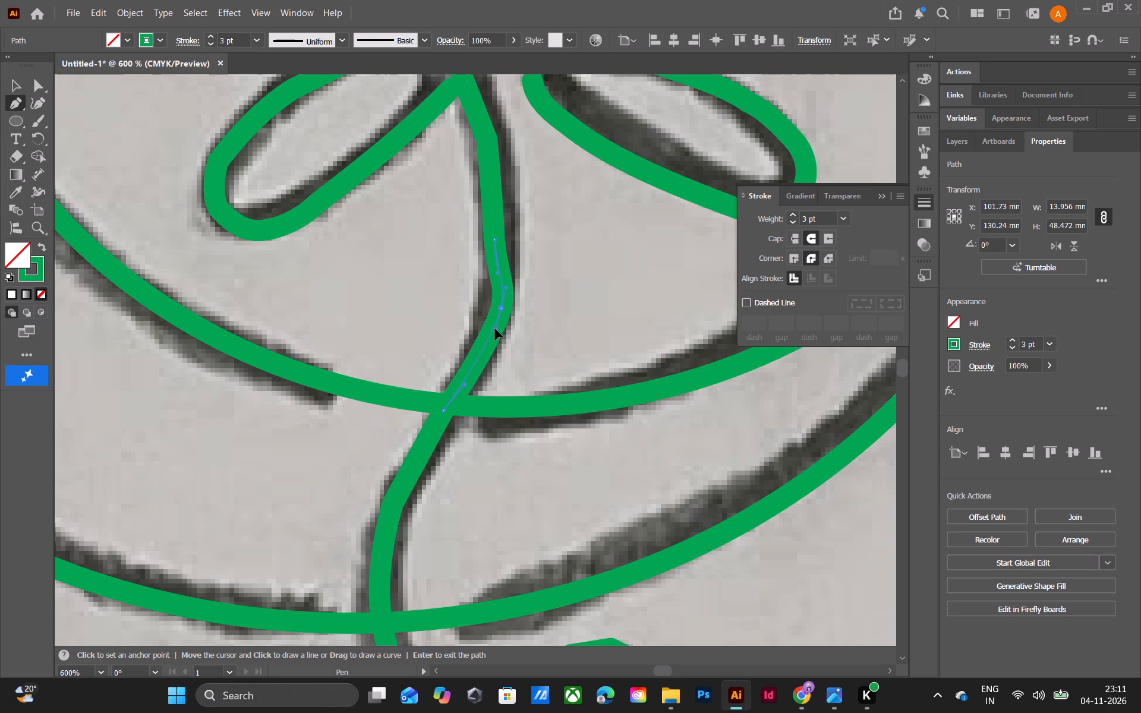
alt+drag(495, 329, 499, 333)
click(10, 82)
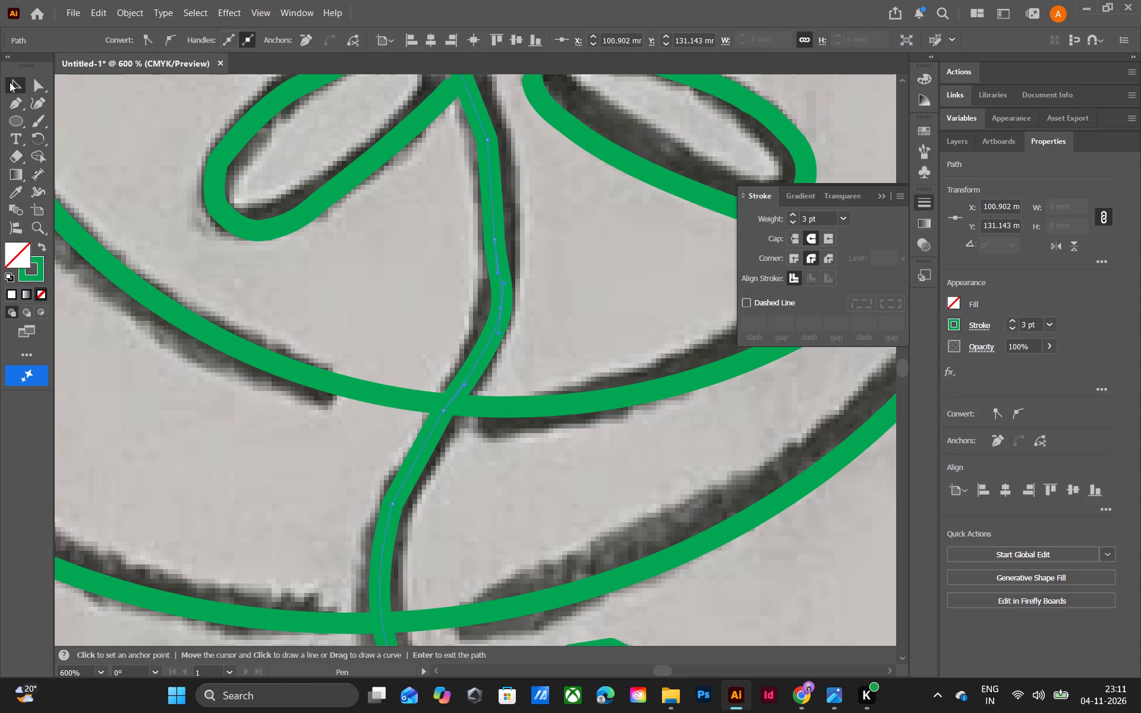
click(171, 282)
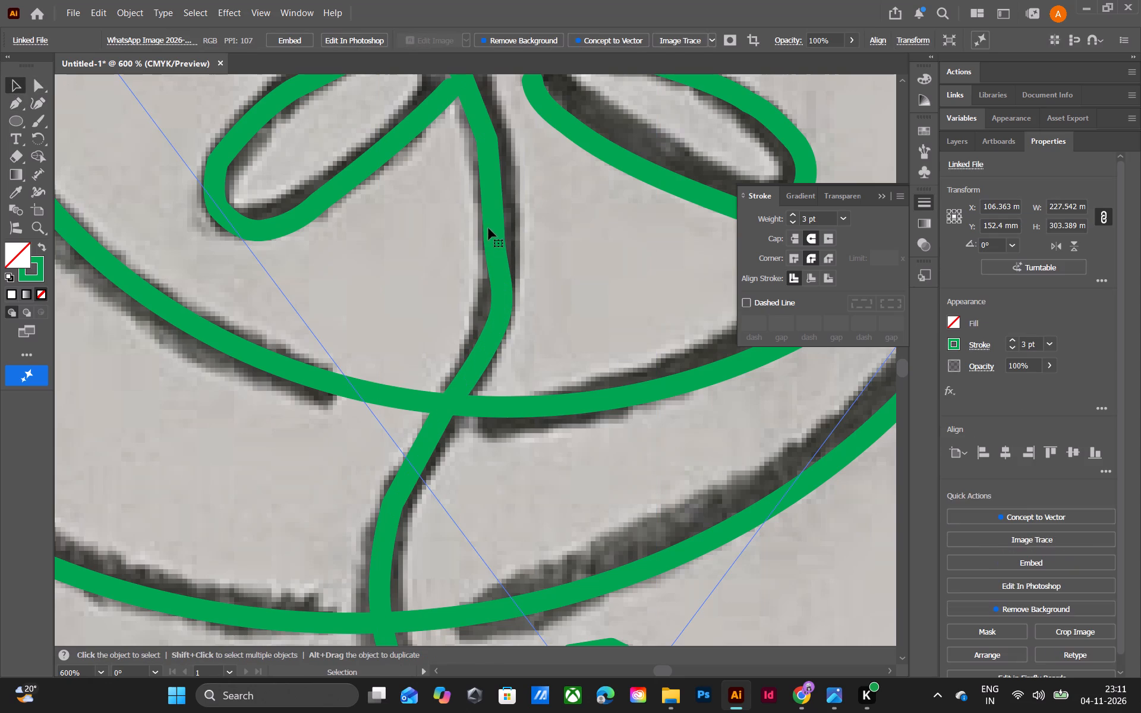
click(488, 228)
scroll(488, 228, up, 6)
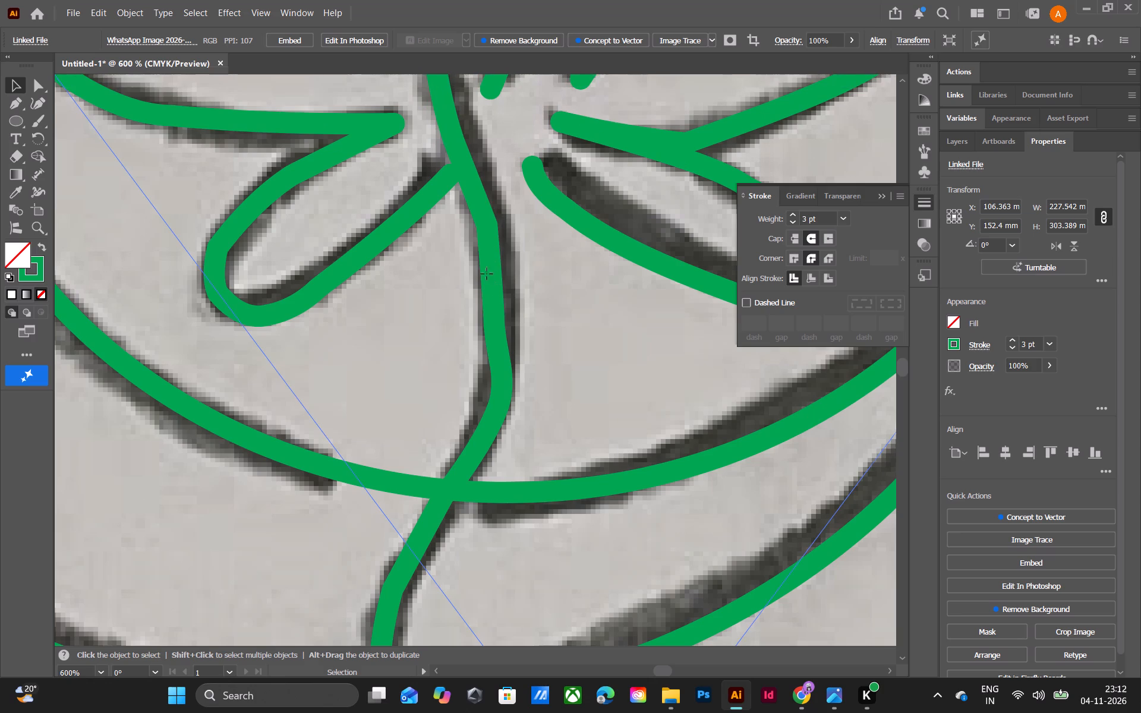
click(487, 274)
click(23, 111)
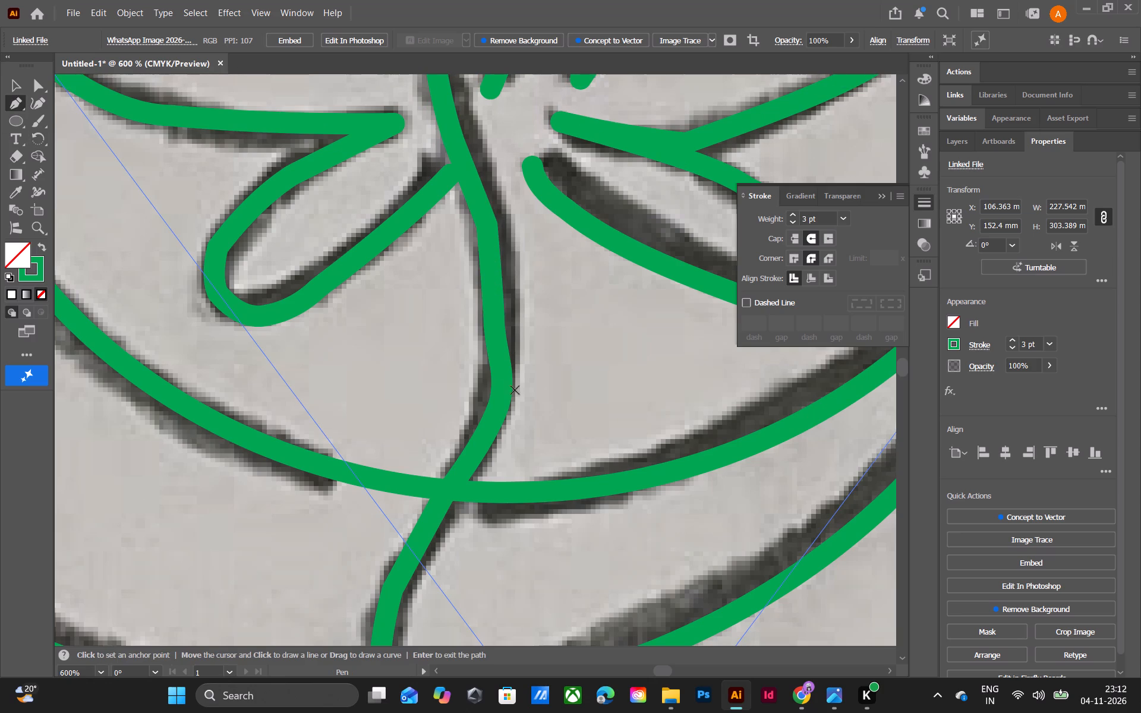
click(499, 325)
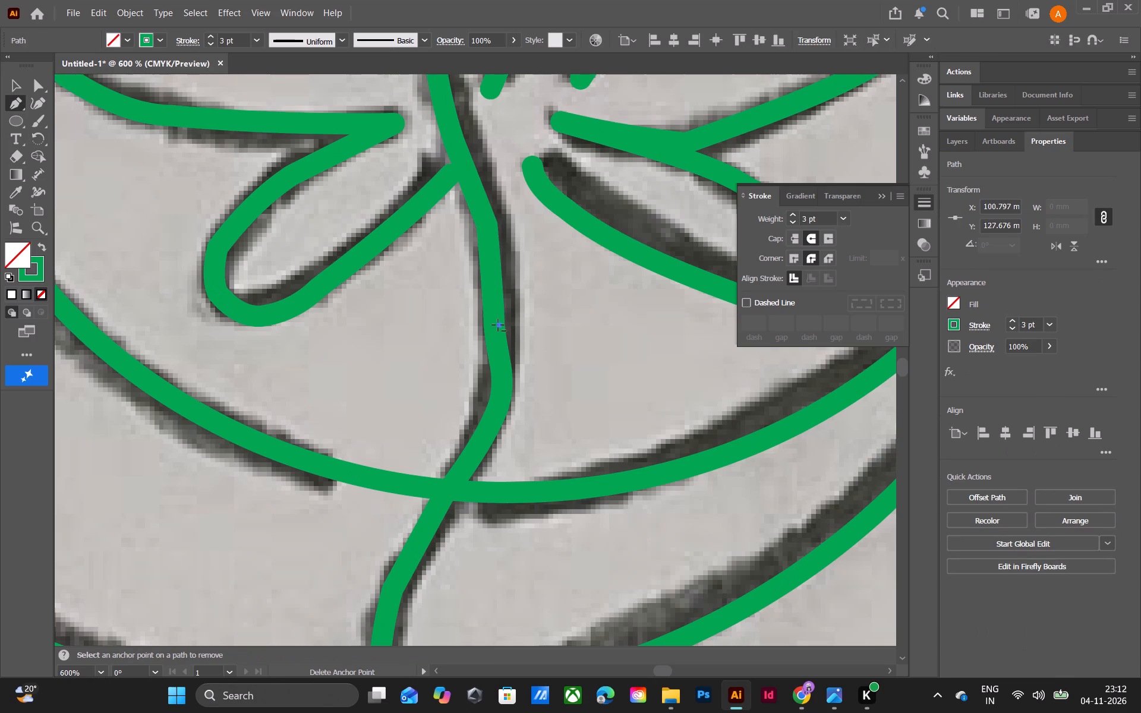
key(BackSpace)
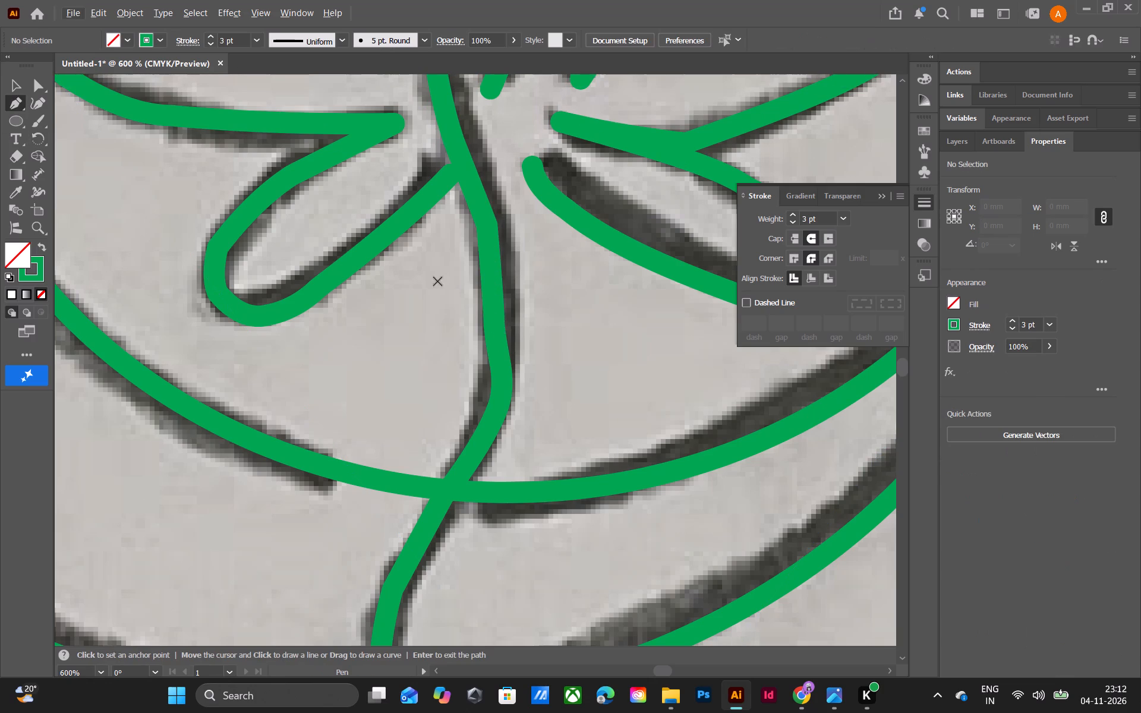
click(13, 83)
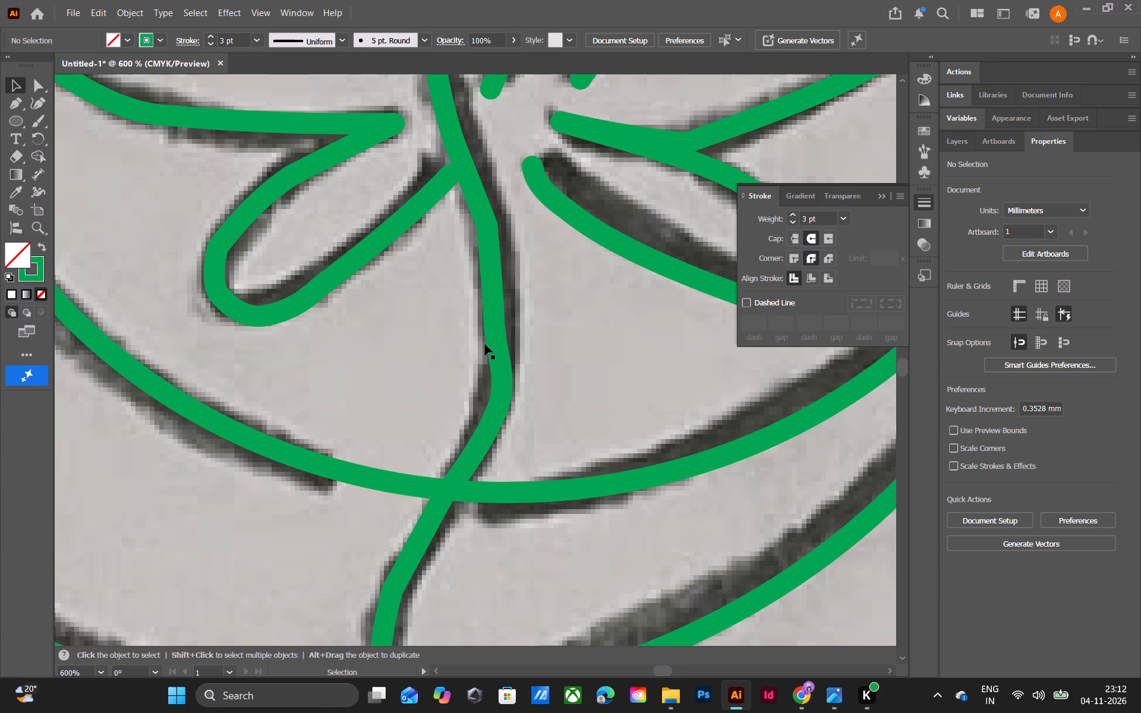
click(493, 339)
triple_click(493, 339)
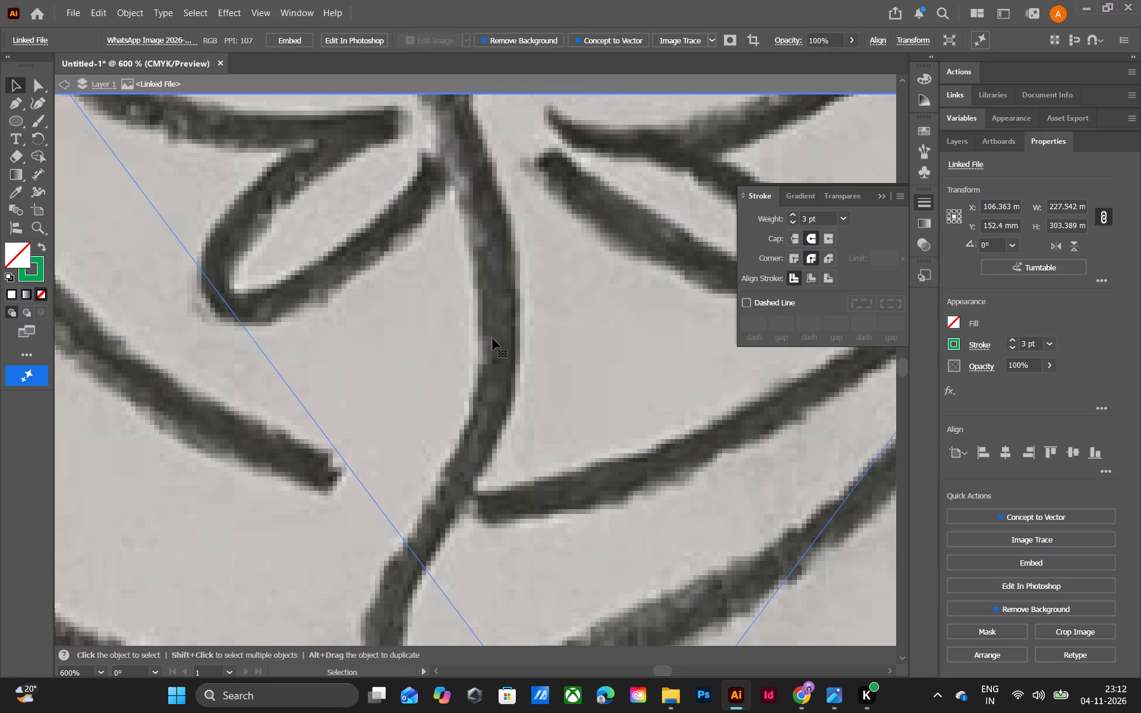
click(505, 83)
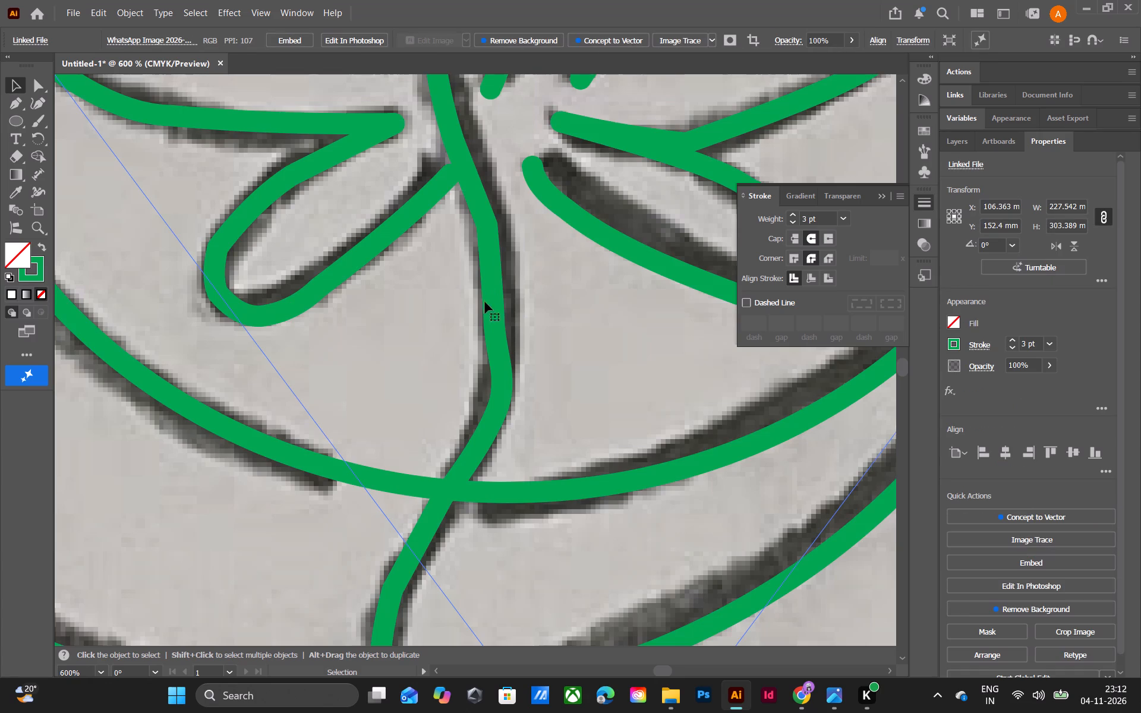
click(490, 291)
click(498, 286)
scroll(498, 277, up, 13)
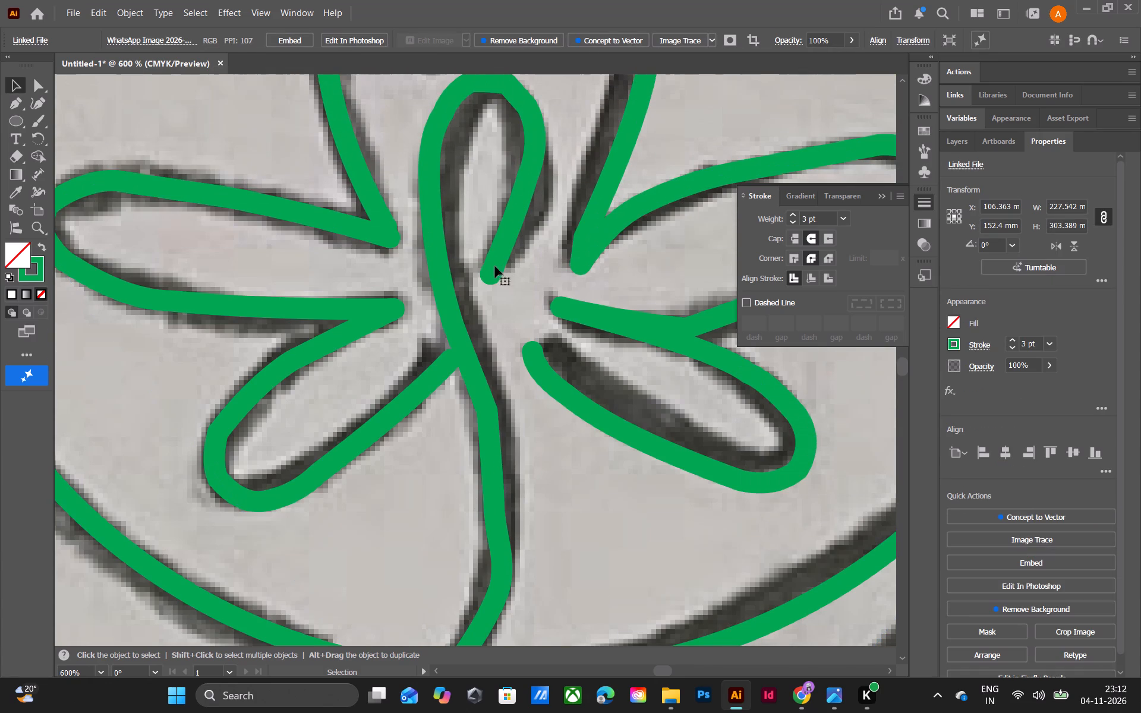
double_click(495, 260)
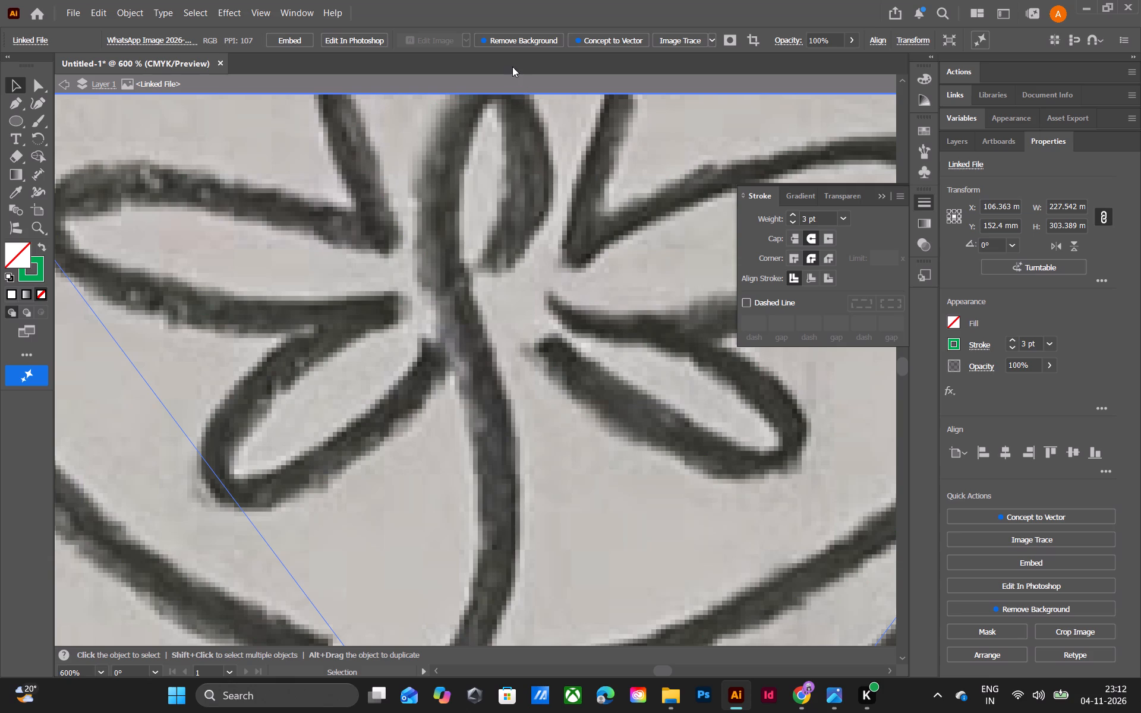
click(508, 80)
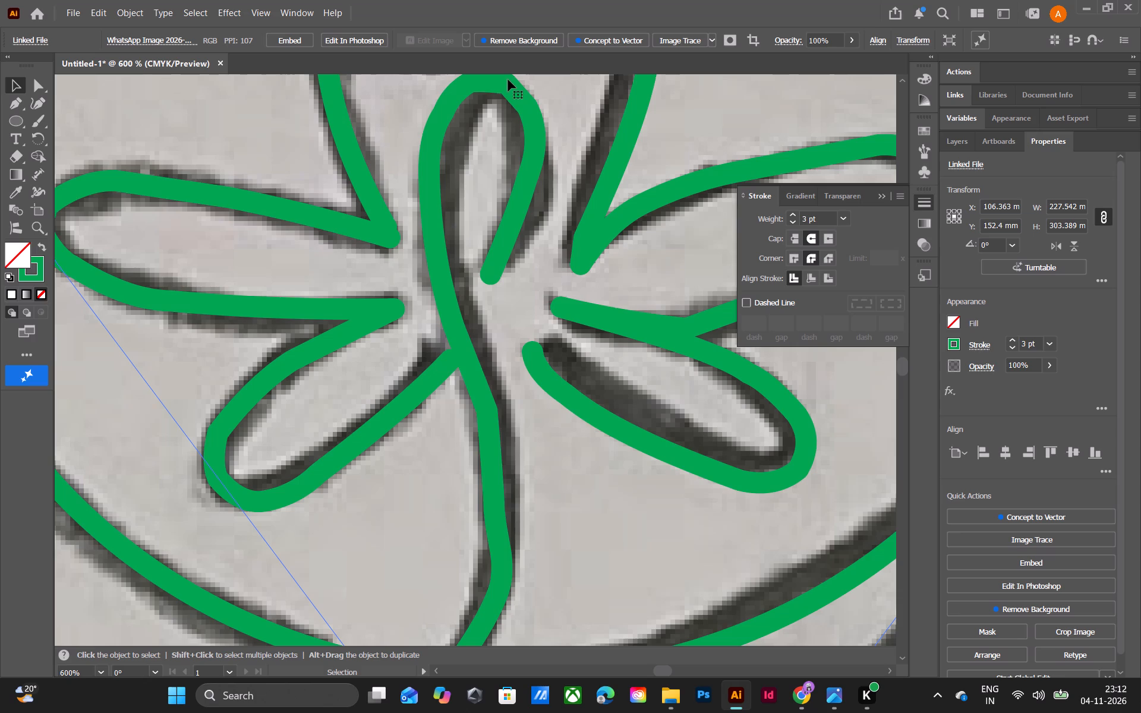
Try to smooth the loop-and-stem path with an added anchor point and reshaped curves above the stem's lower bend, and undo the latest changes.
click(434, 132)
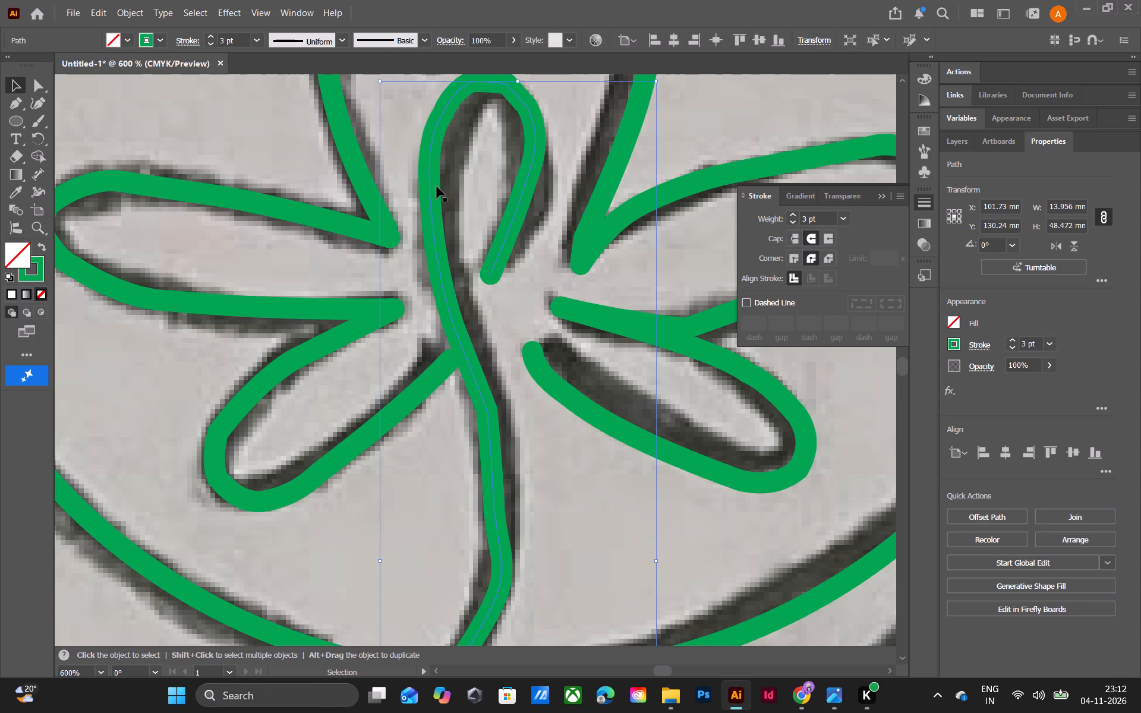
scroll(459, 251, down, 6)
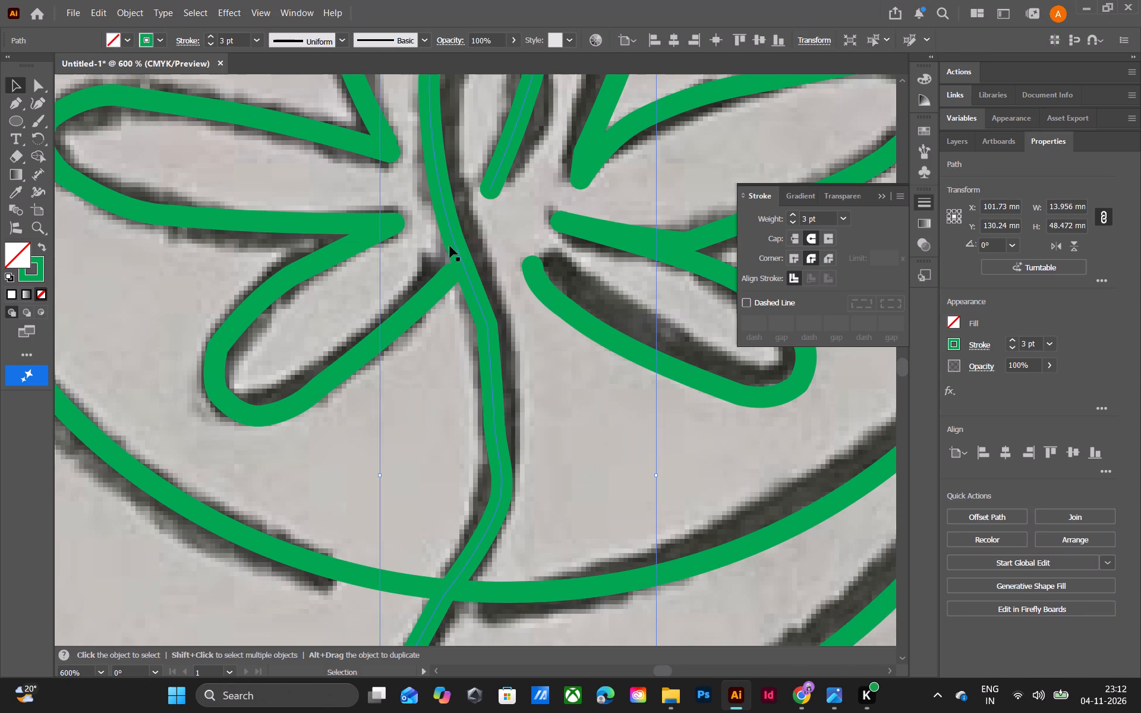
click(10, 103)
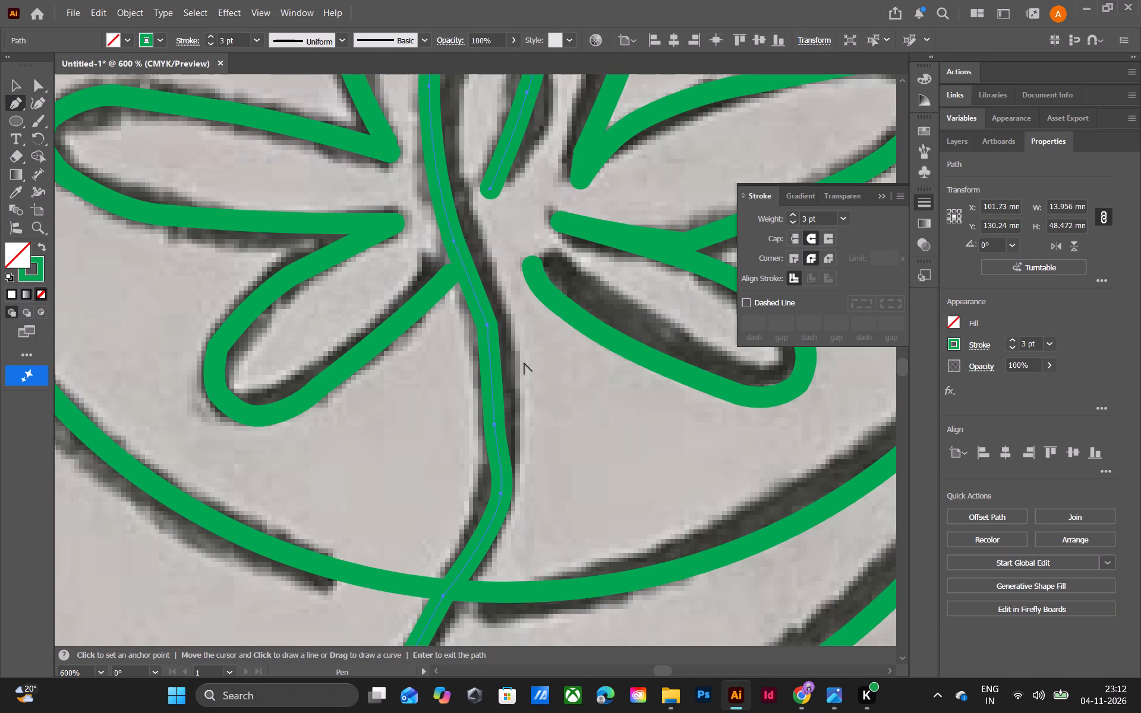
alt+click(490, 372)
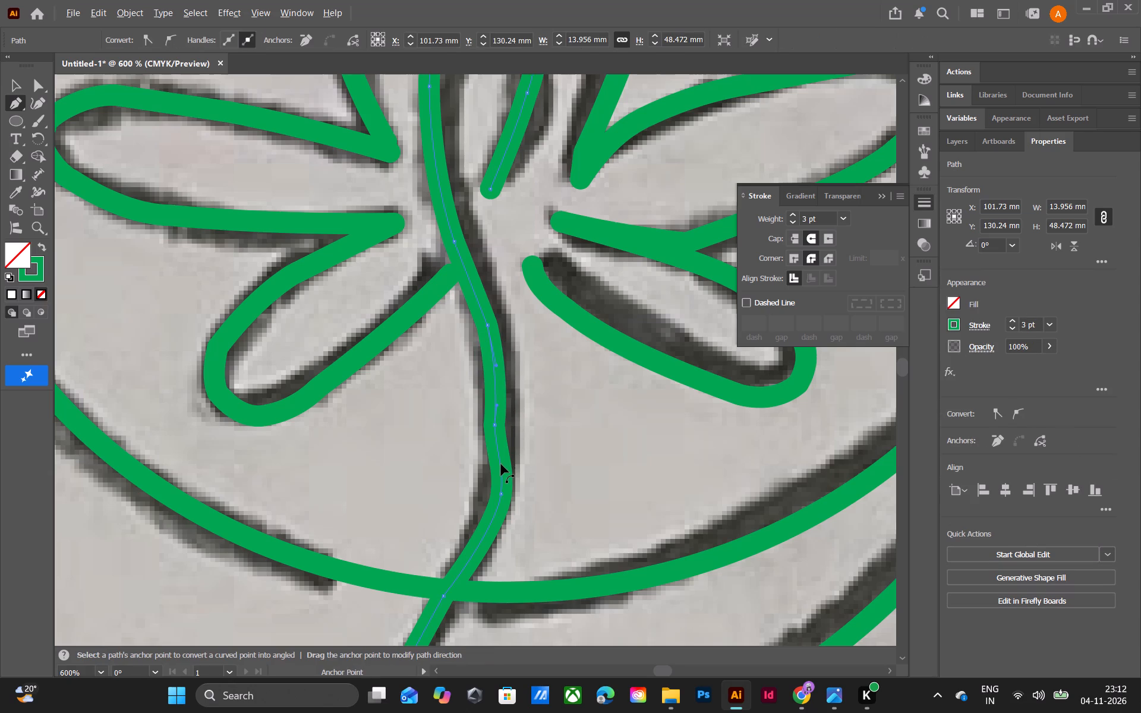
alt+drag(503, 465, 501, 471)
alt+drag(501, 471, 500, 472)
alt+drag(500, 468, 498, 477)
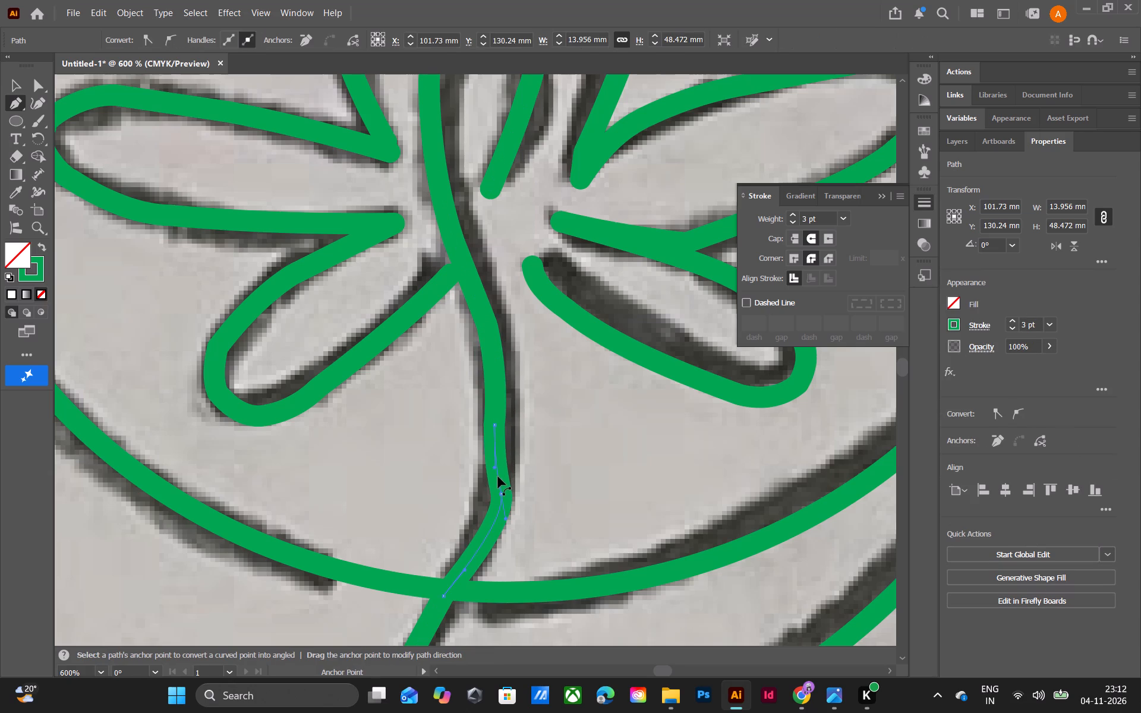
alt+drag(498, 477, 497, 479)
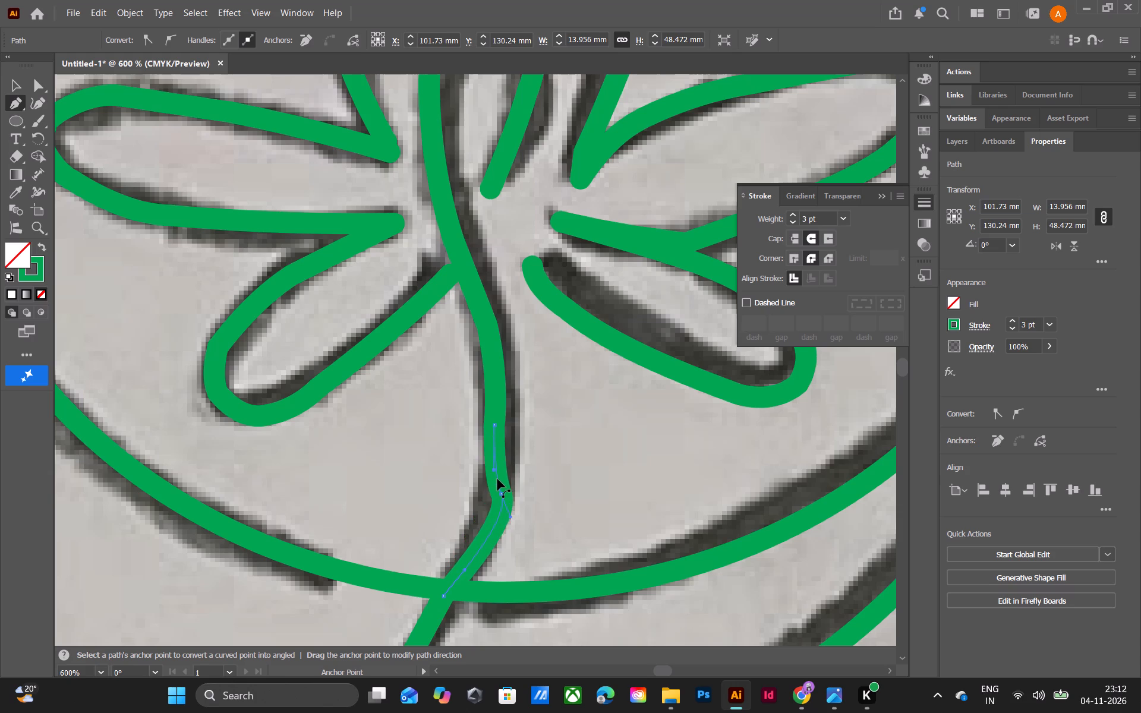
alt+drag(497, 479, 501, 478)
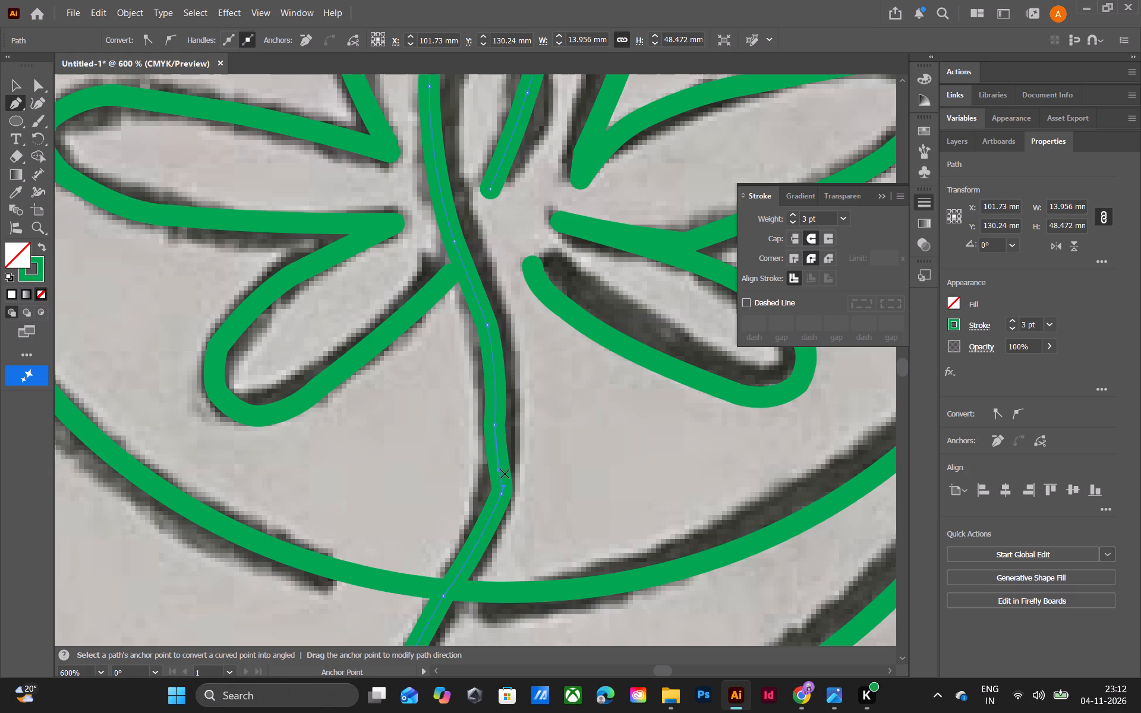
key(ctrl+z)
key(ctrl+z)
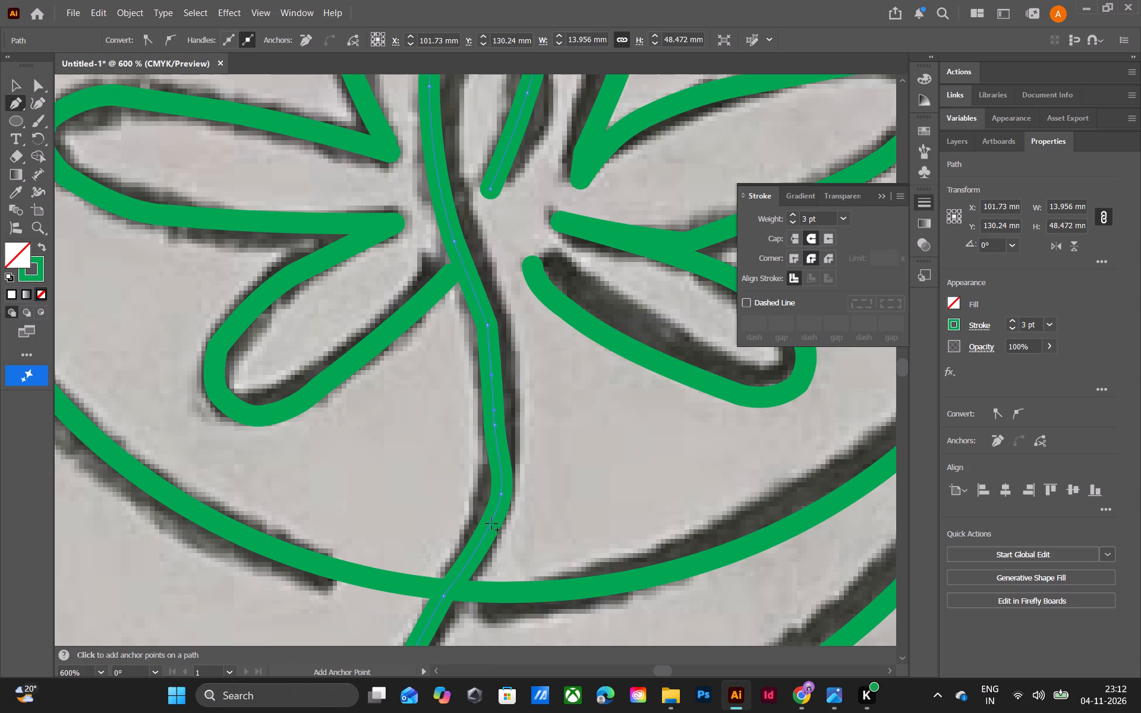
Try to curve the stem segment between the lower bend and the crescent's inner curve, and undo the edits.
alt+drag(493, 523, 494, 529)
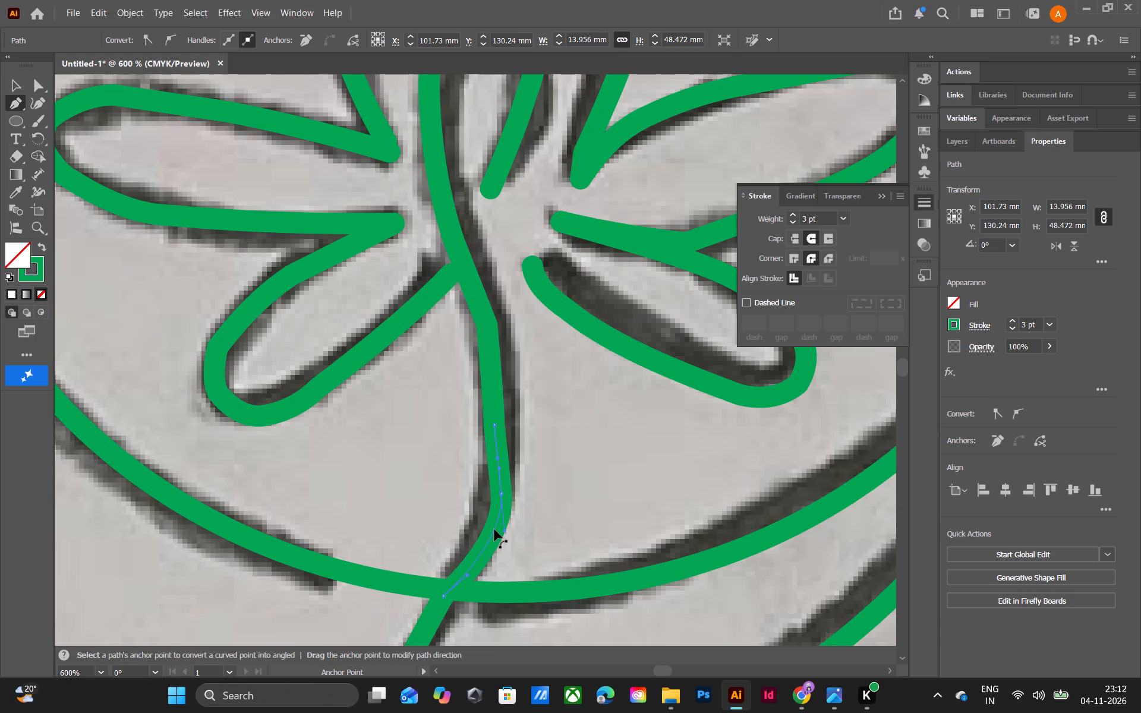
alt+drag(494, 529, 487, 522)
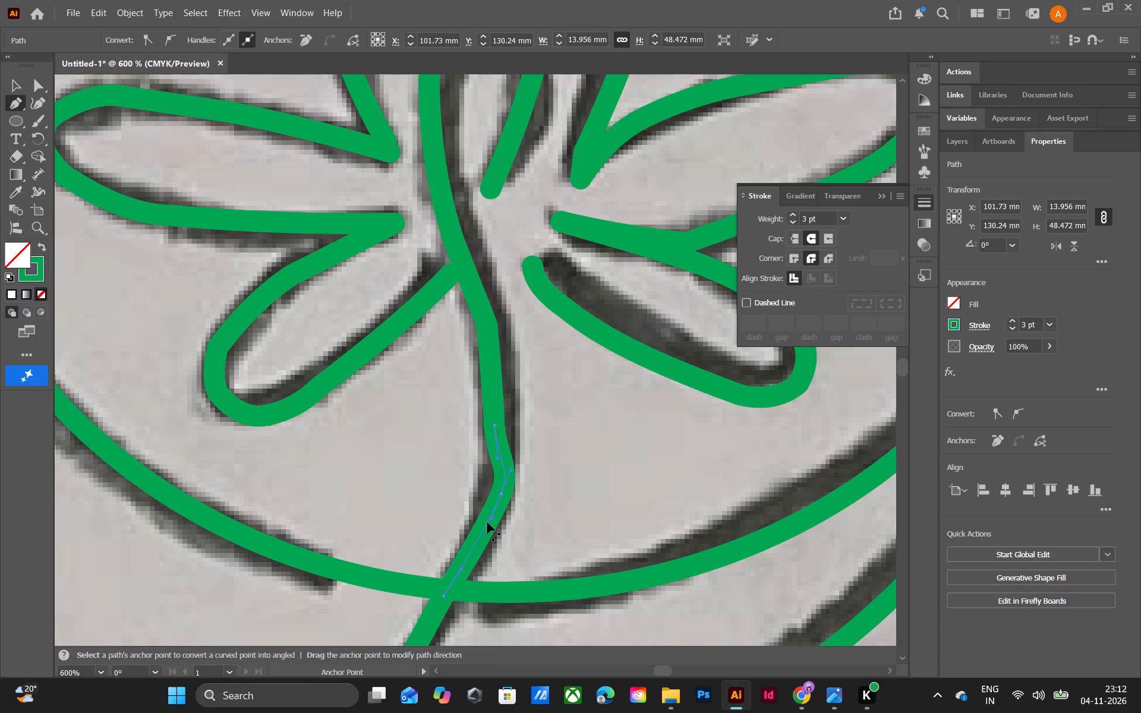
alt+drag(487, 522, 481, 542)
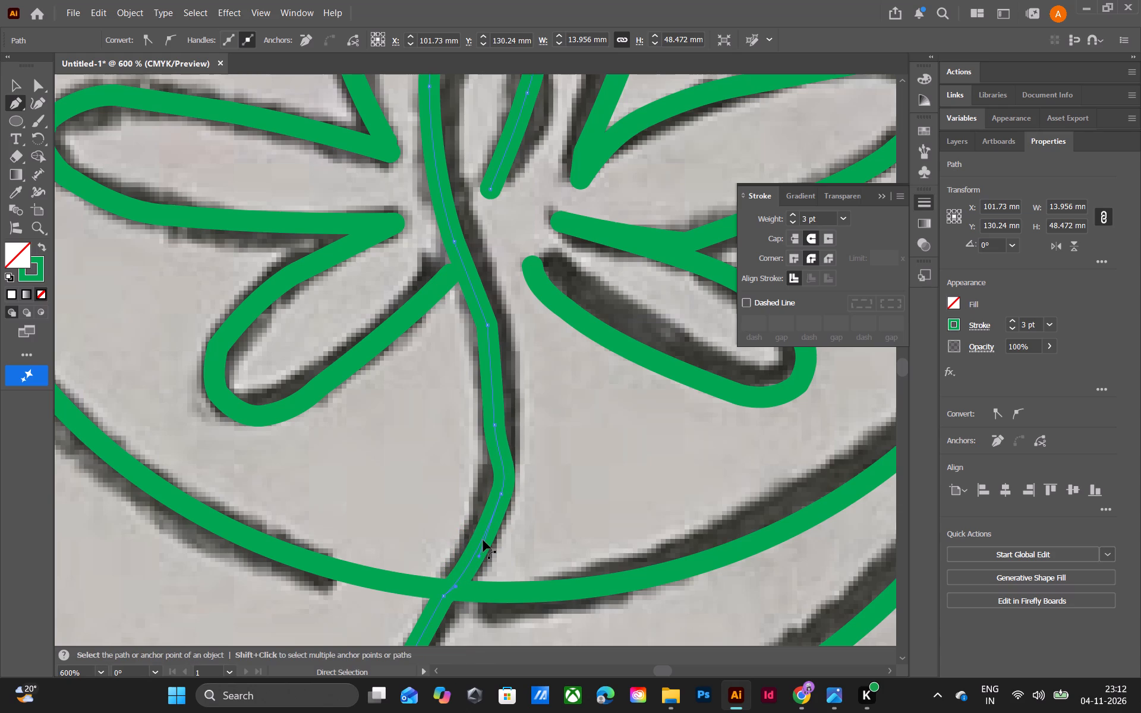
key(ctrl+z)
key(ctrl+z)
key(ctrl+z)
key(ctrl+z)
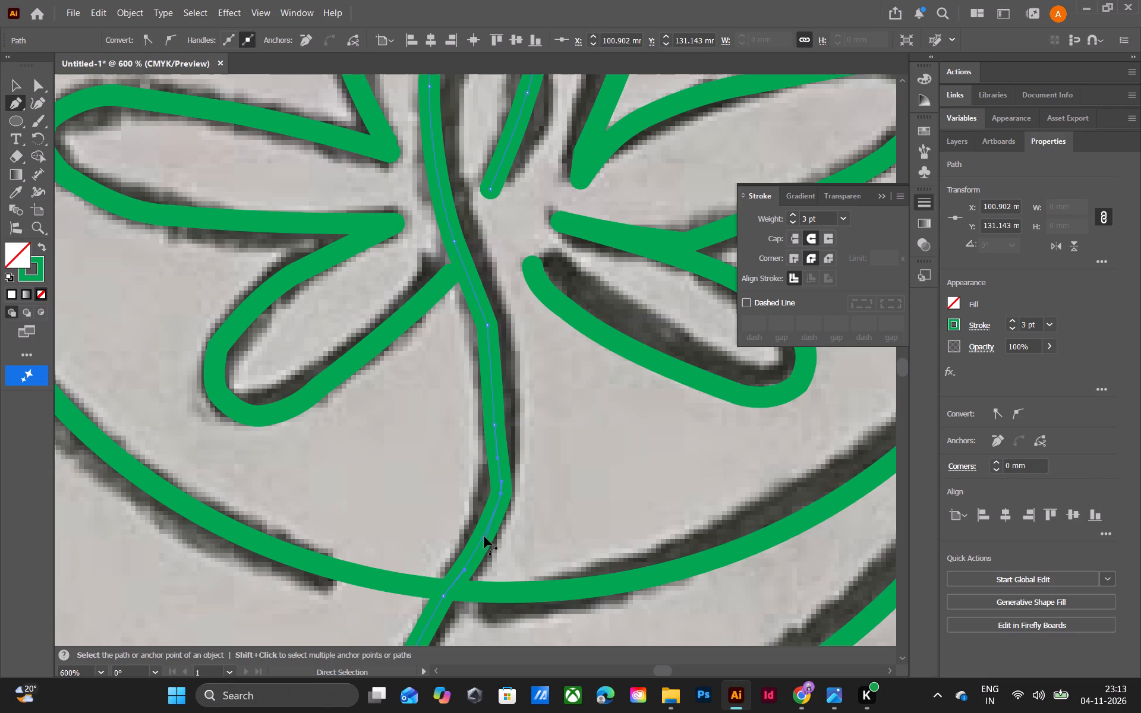
Delete the stem segment between the lower bend and the crescent's inner curve.
key(ctrl+minus)
key(ctrl+minus)
key(ctrl+minus)
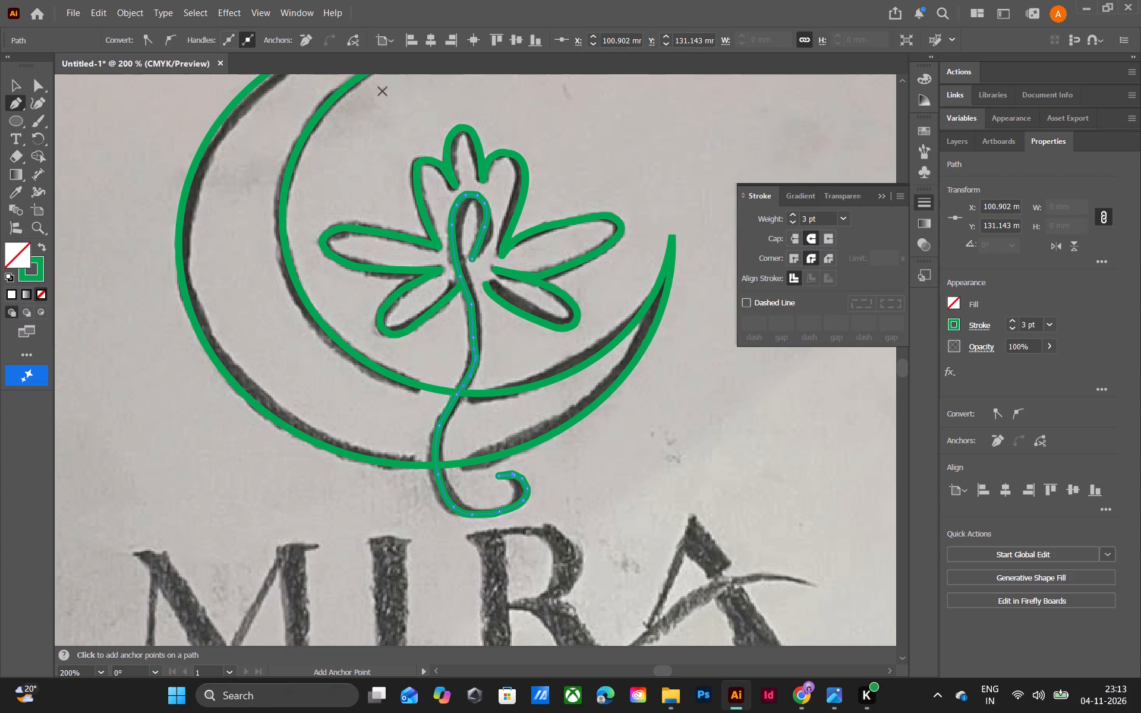
click(18, 81)
key(BackSpace)
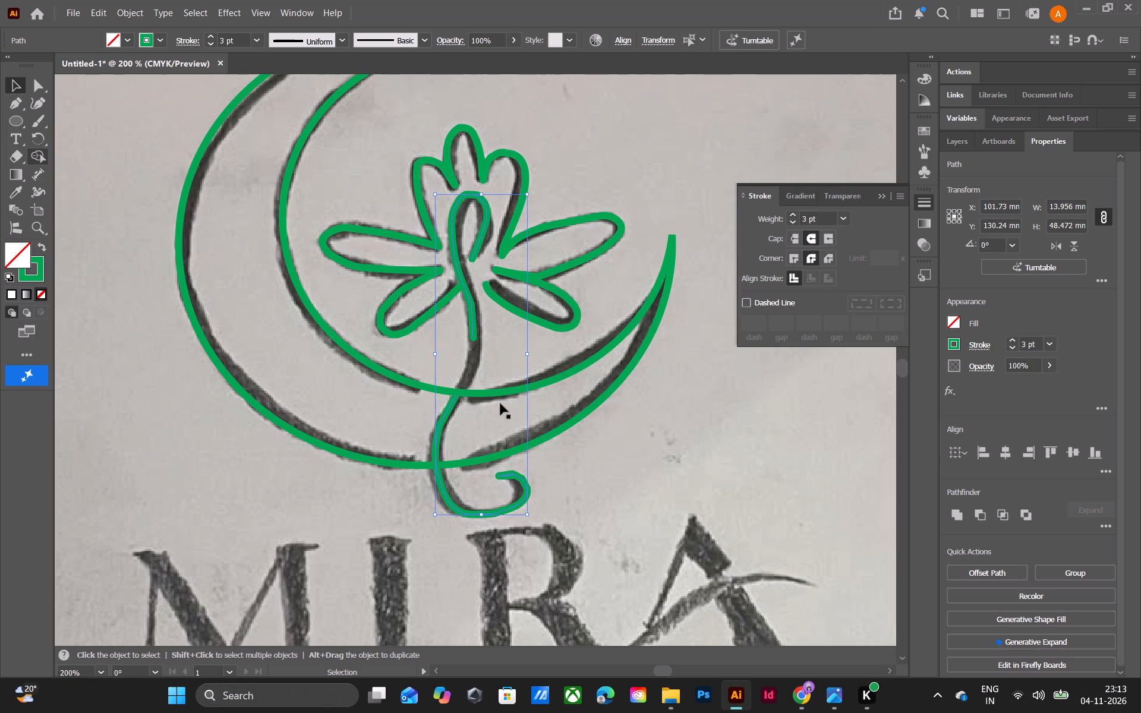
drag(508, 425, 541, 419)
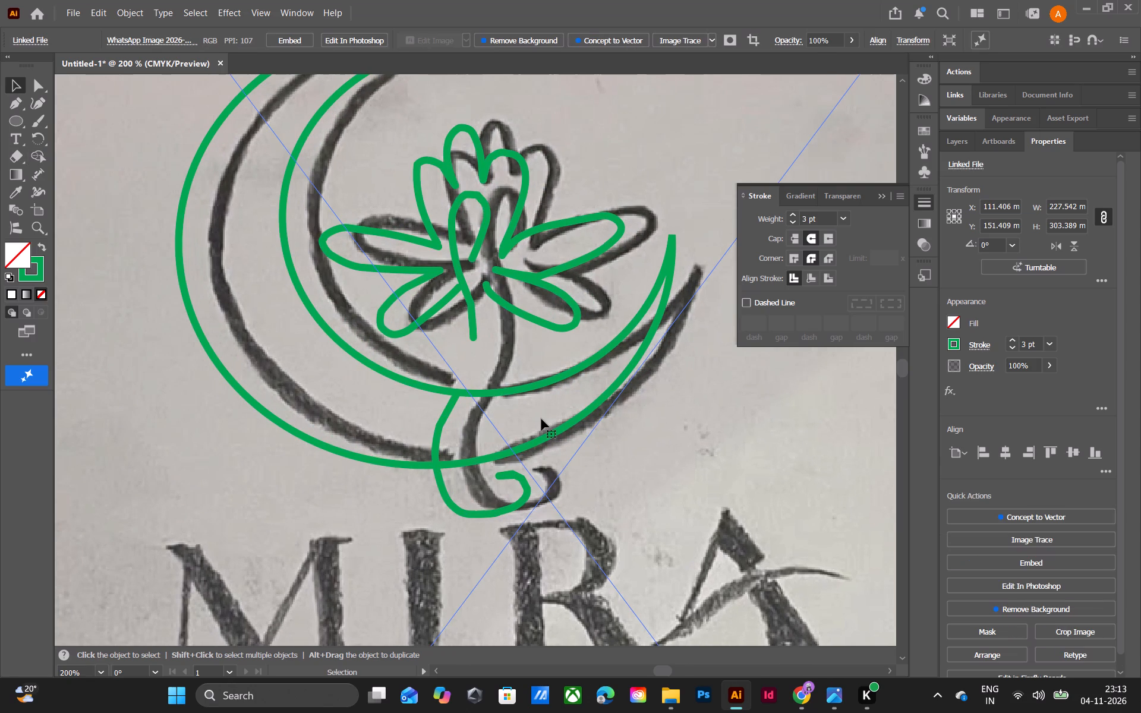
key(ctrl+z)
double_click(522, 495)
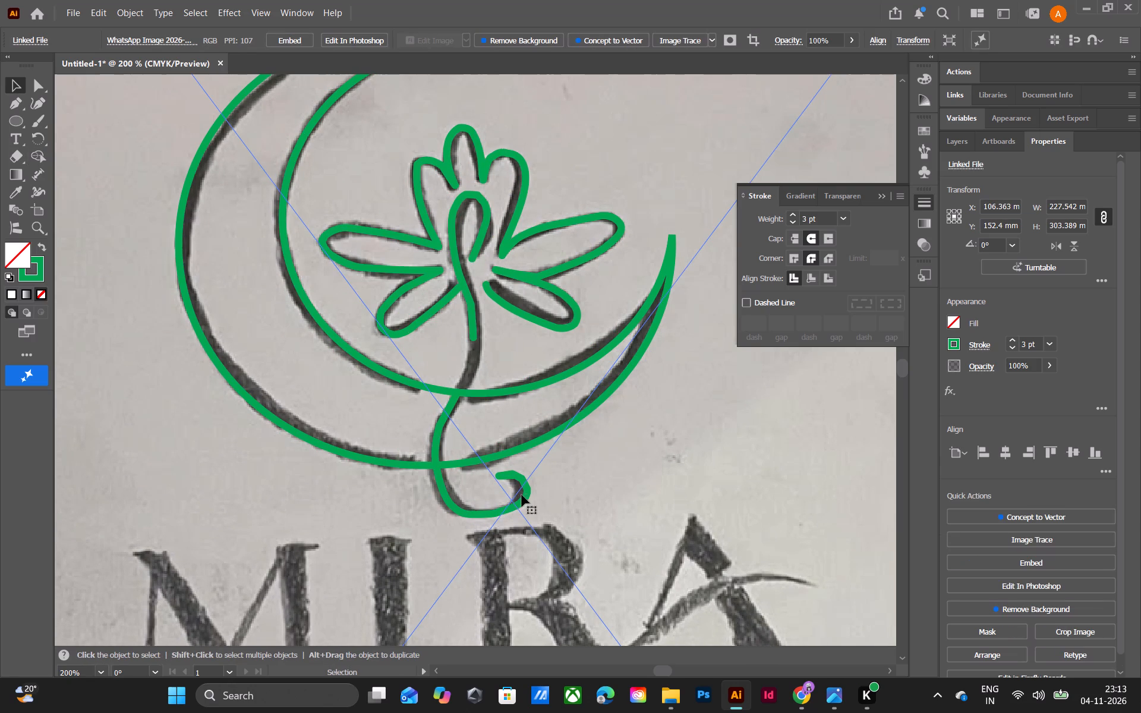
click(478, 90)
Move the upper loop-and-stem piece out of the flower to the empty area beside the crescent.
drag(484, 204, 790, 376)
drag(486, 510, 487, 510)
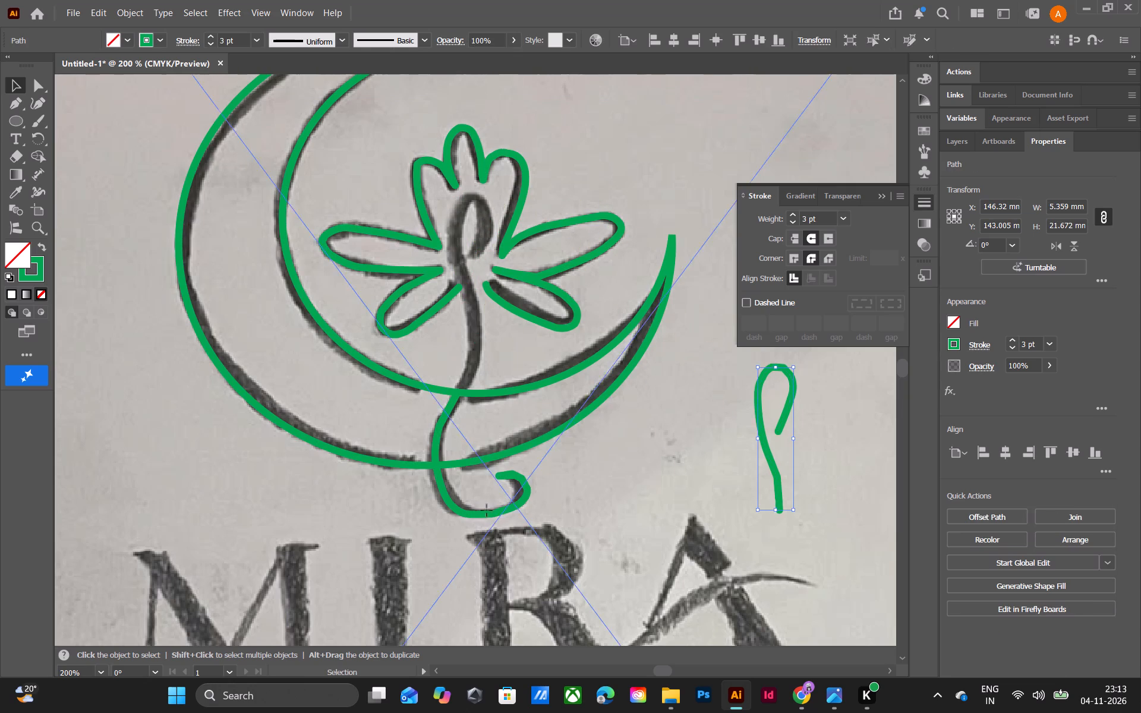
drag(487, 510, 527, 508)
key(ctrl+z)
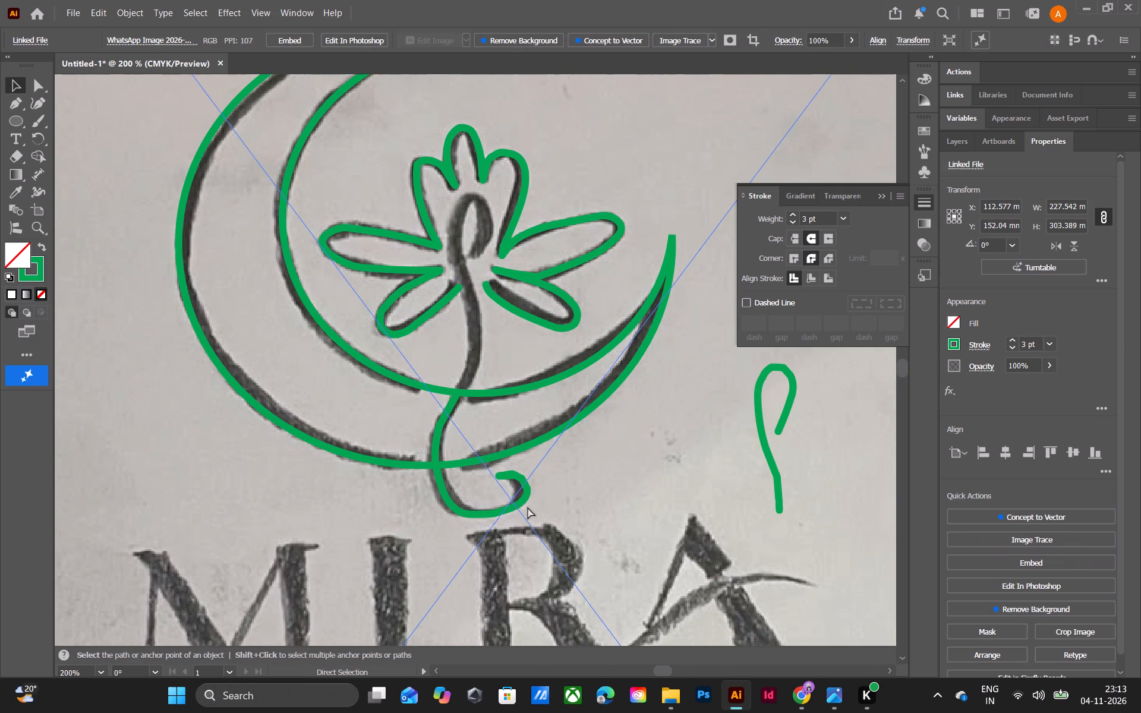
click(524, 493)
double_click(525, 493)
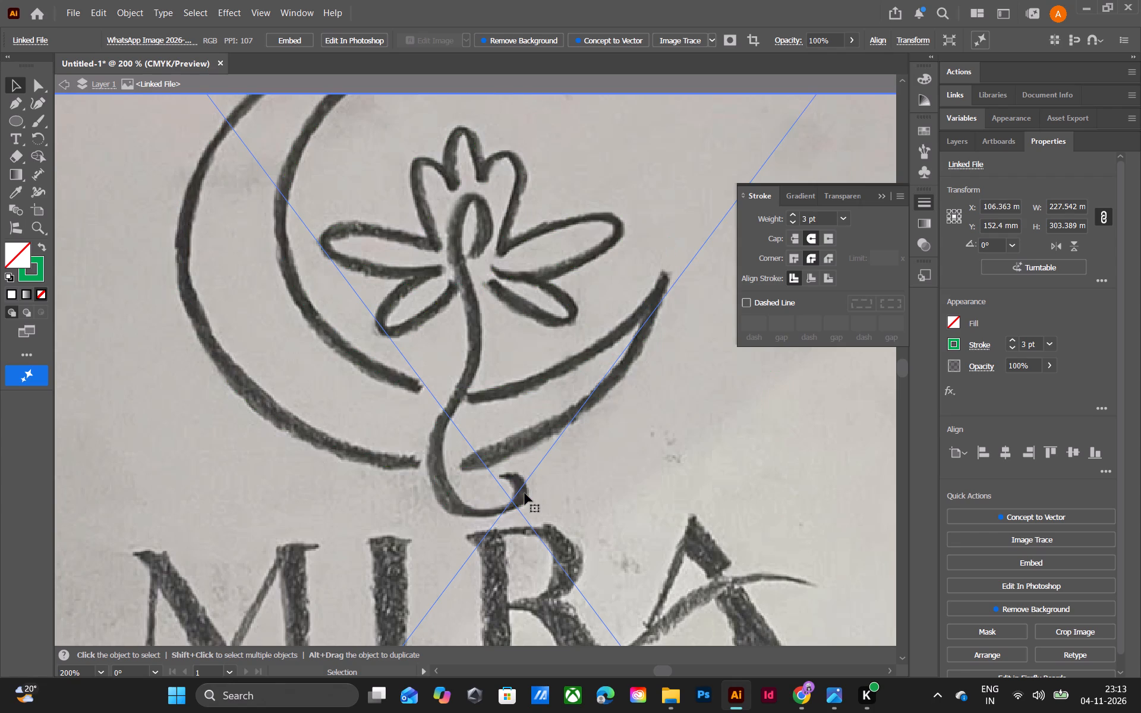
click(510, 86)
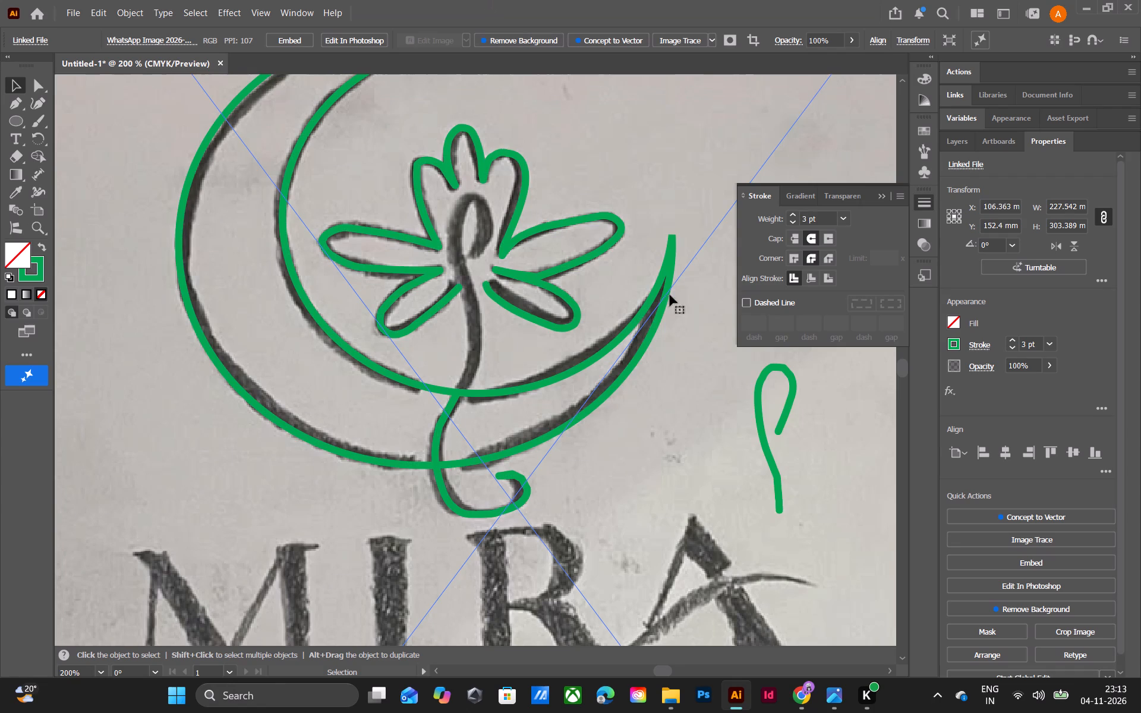
Delete the upper loop-and-stem piece lying beside the crescent.
click(792, 390)
key(BackSpace)
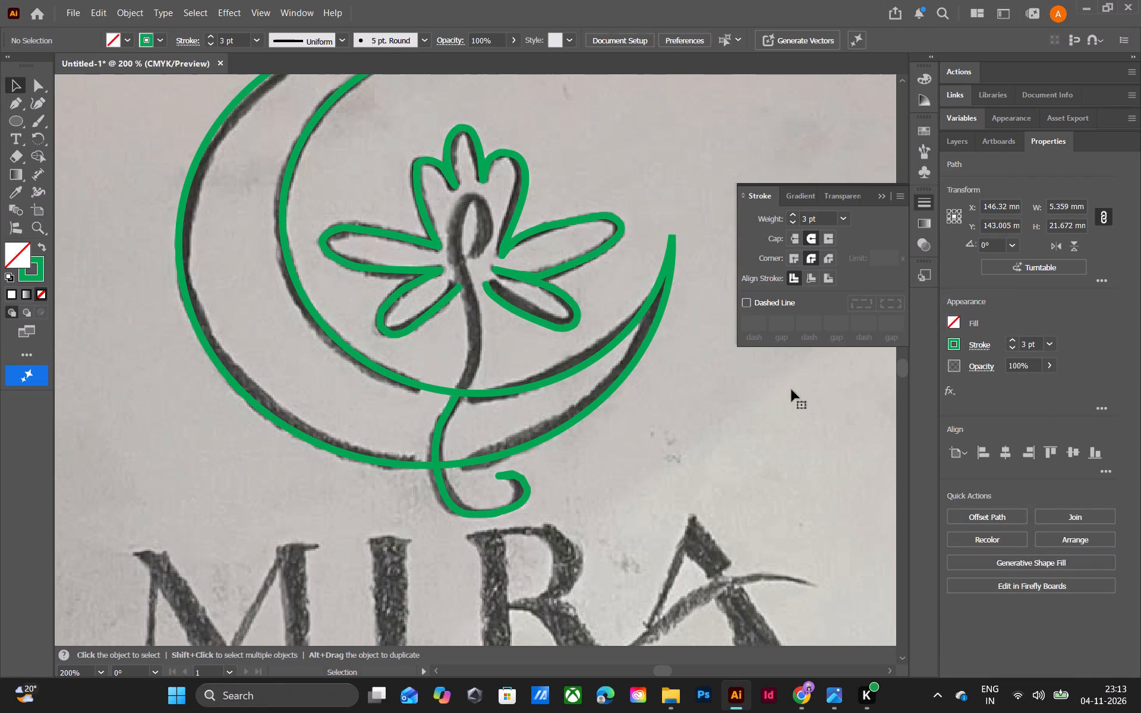
Delete the traced lower stem and hook path below the crescent's inner curve, keeping the crescent, petals and sketch image.
click(525, 494)
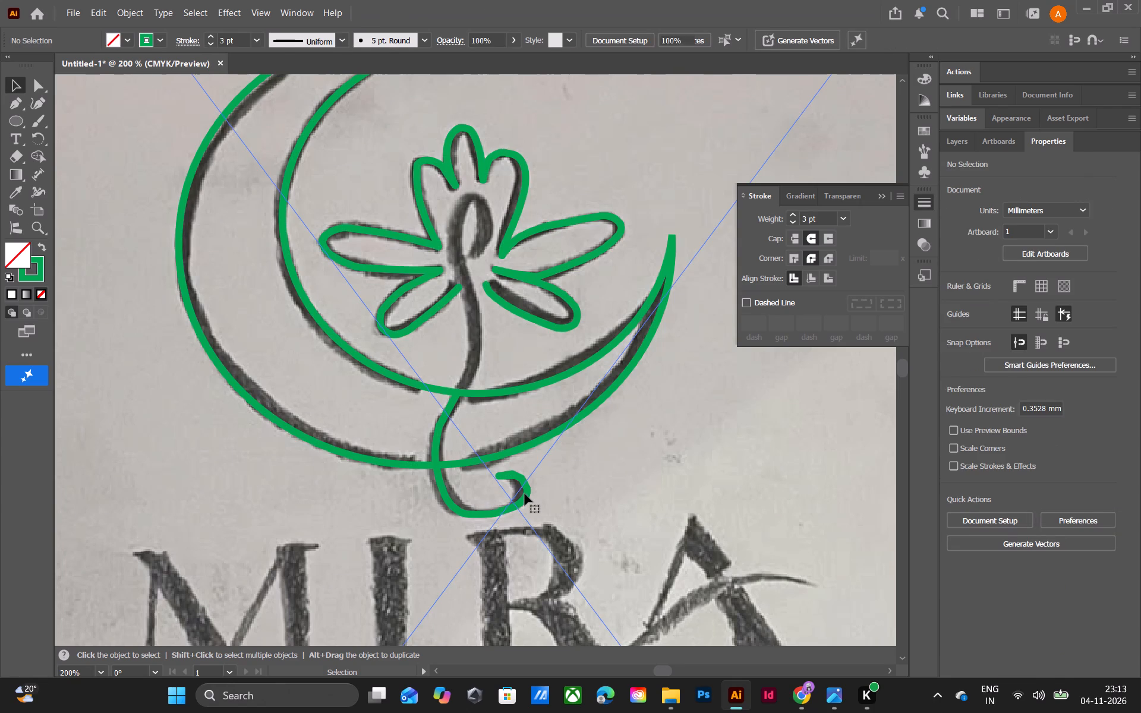
click(525, 494)
double_click(574, 489)
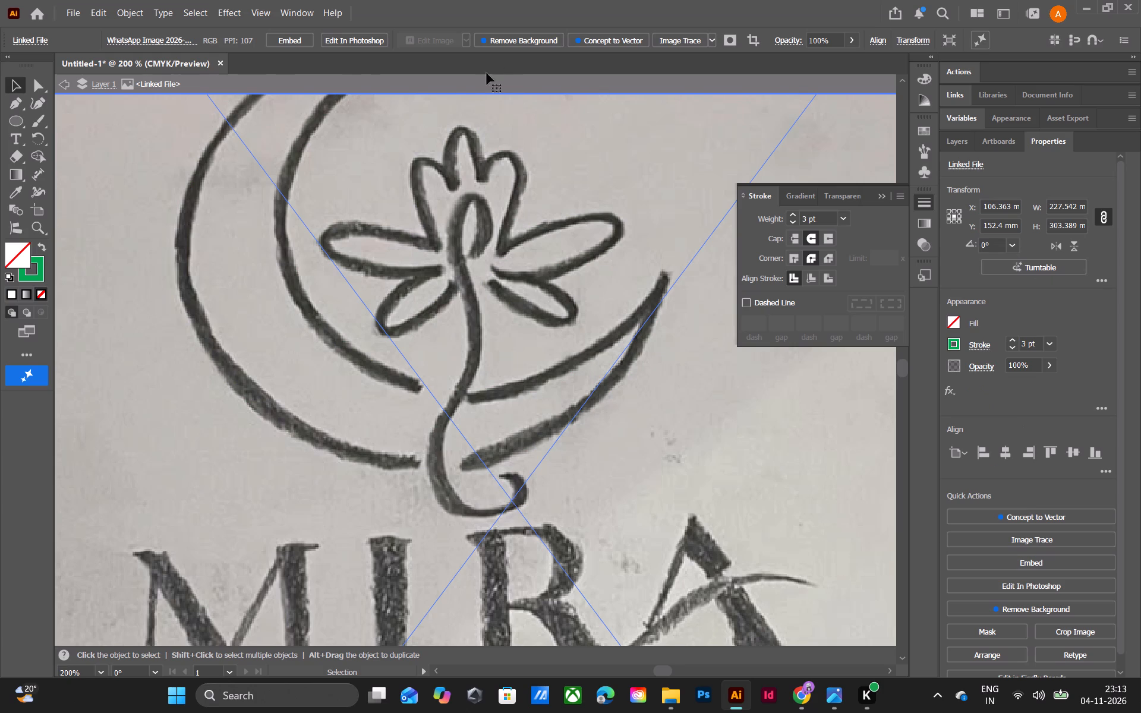
click(492, 82)
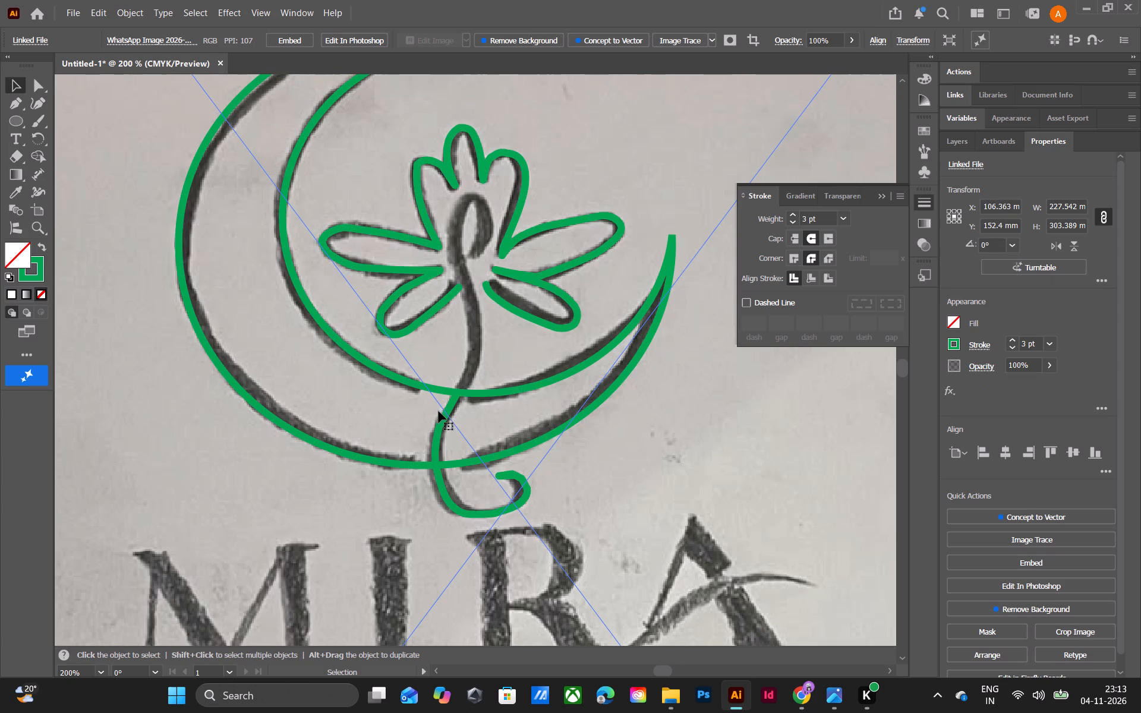
click(446, 419)
click(524, 479)
click(524, 484)
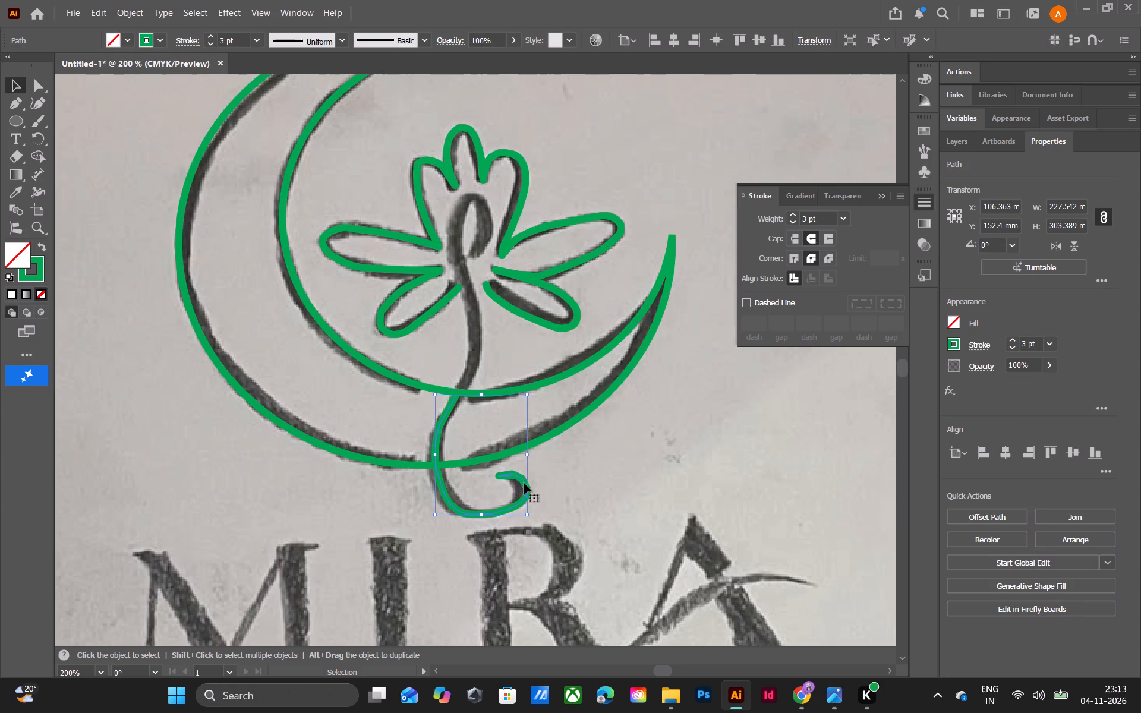
key(BackSpace)
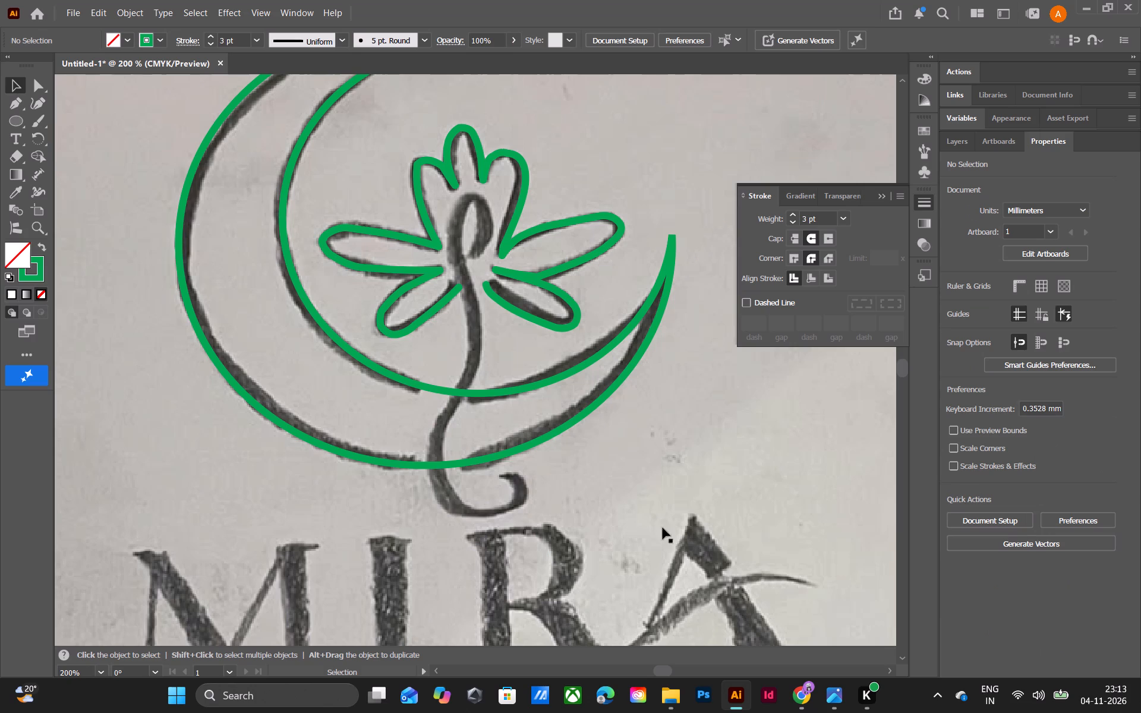